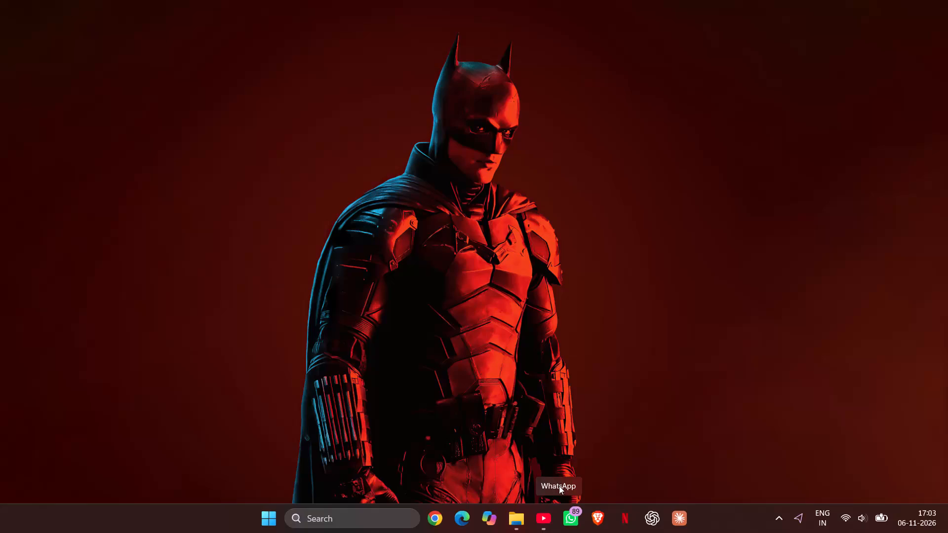
Switch to YouTube and search for "watchin nicholas creus".
{"action": "left_click", "coordinate": [549, 525]}
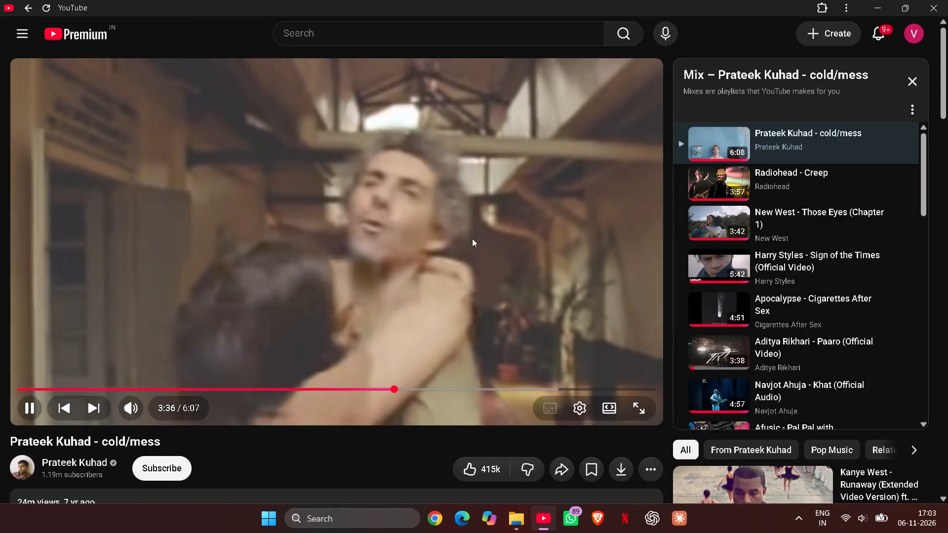
{"action": "left_click", "coordinate": [441, 34]}
{"action": "type", "text": "watchin n"}
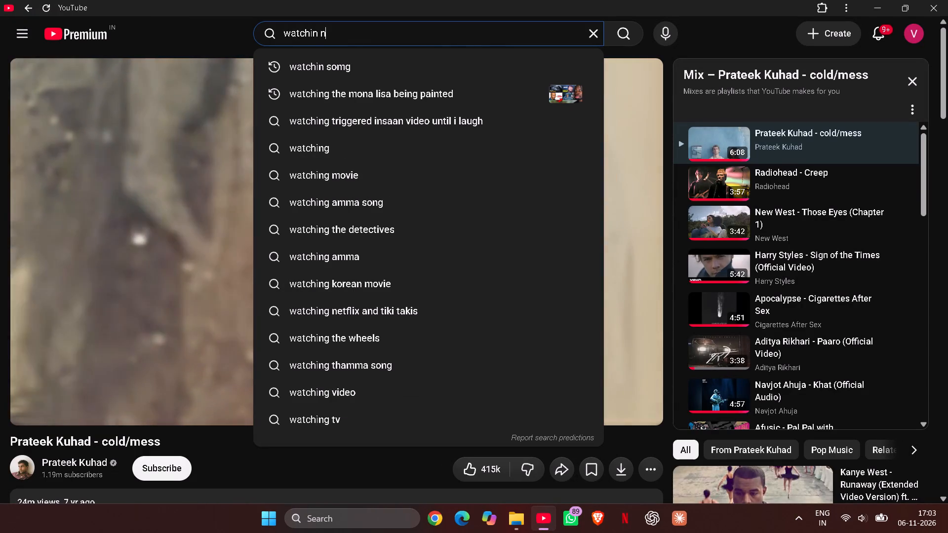
{"action": "type", "text": "ix"}
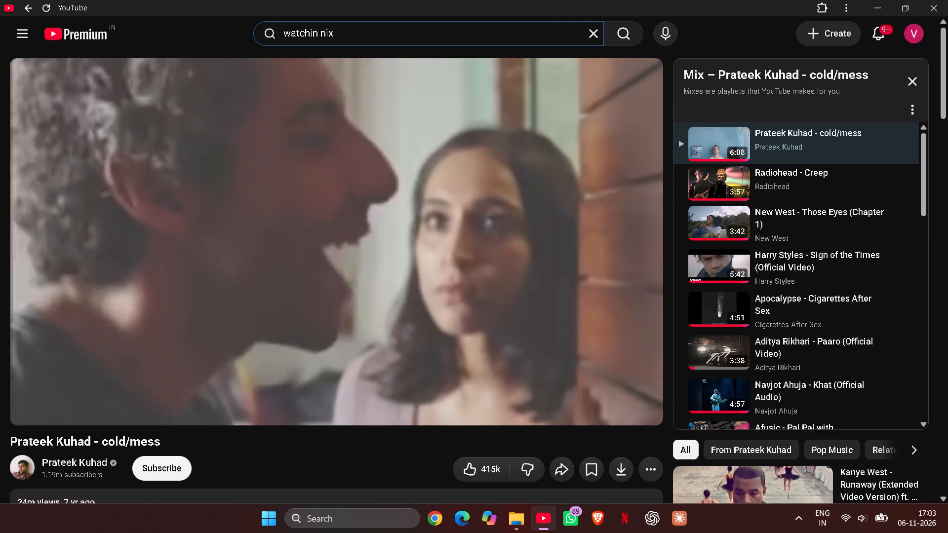
{"action": "key", "text": "BackSpace"}
{"action": "type", "text": "ch"}
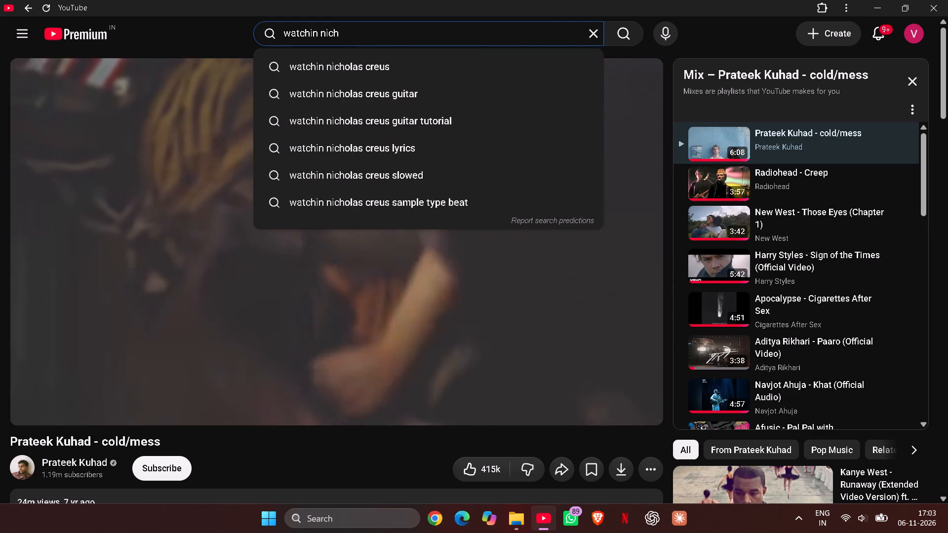
{"action": "key", "text": "Down"}
{"action": "key", "text": "Return"}
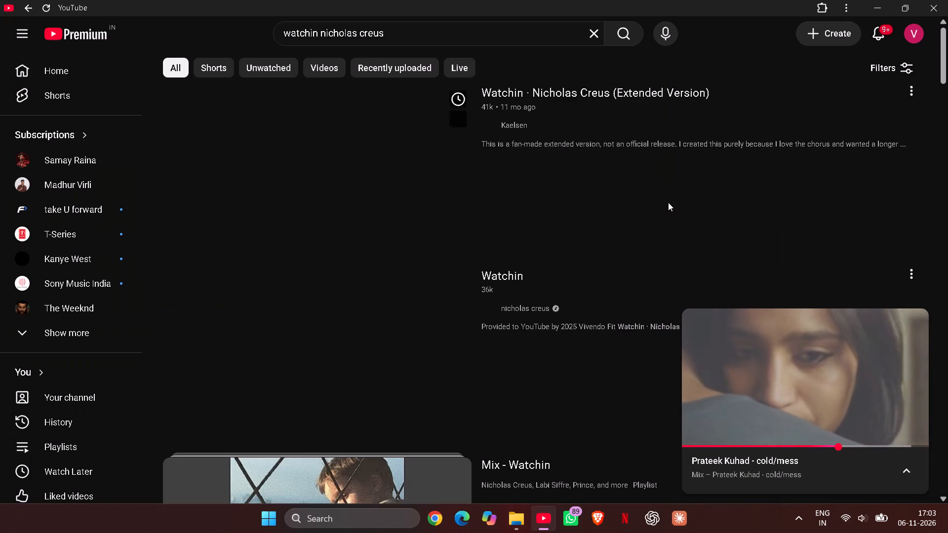
Play the song Watchin by nicholas creus from the search results.
{"action": "scroll", "coordinate": [646, 303], "scroll_direction": "down", "scroll_amount": 3}
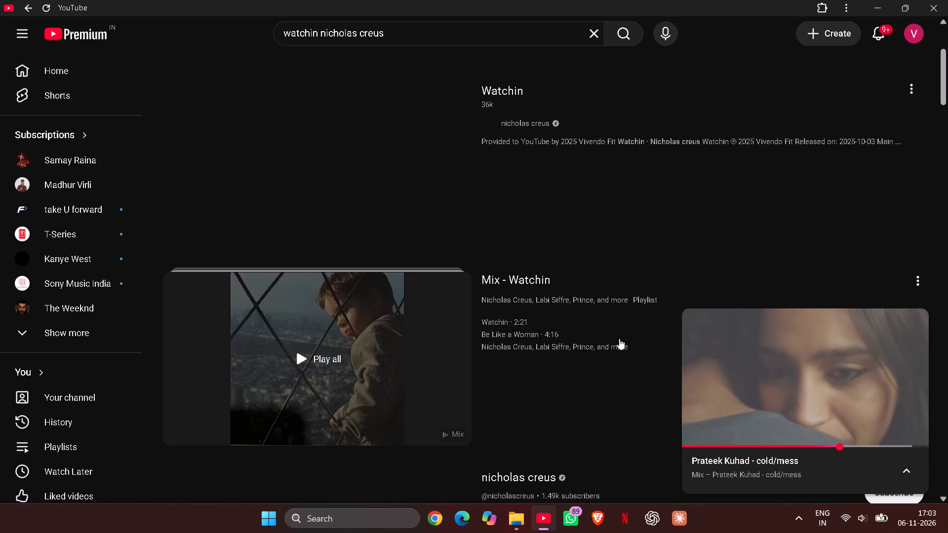
{"action": "scroll", "coordinate": [477, 413], "scroll_direction": "up", "scroll_amount": 4}
{"action": "left_click", "coordinate": [397, 361]}
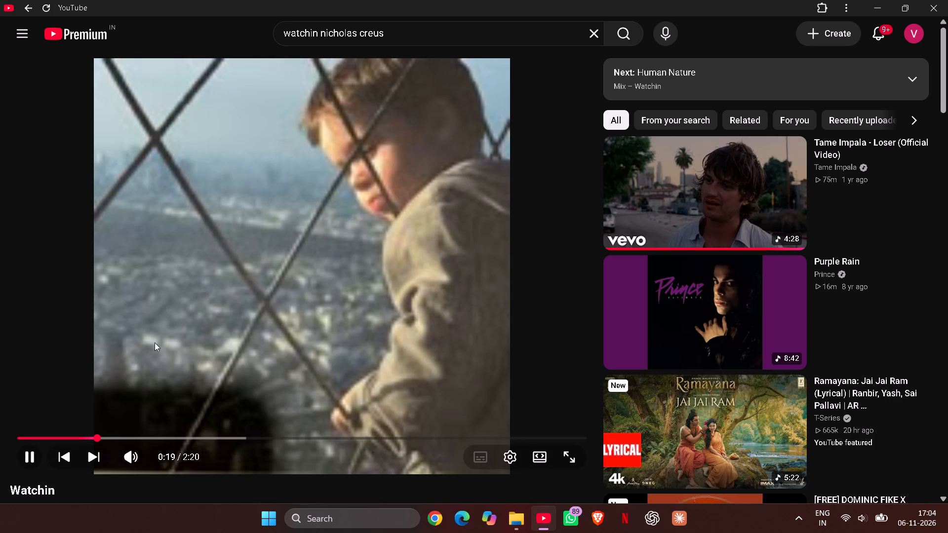
Pause the Watchin video and copy its share link without a start time.
{"action": "left_click", "coordinate": [136, 323]}
{"action": "scroll", "coordinate": [193, 330], "scroll_direction": "down", "scroll_amount": 2}
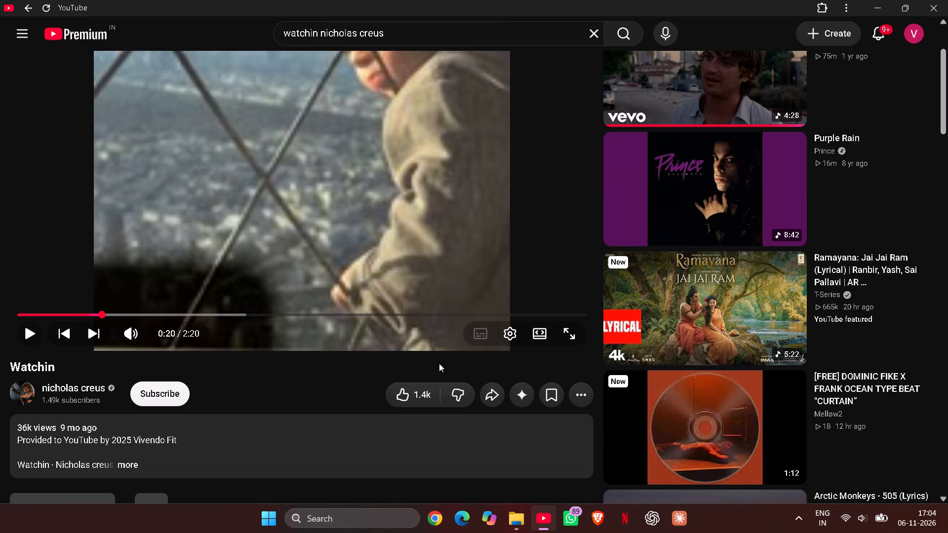
{"action": "left_click", "coordinate": [490, 396]}
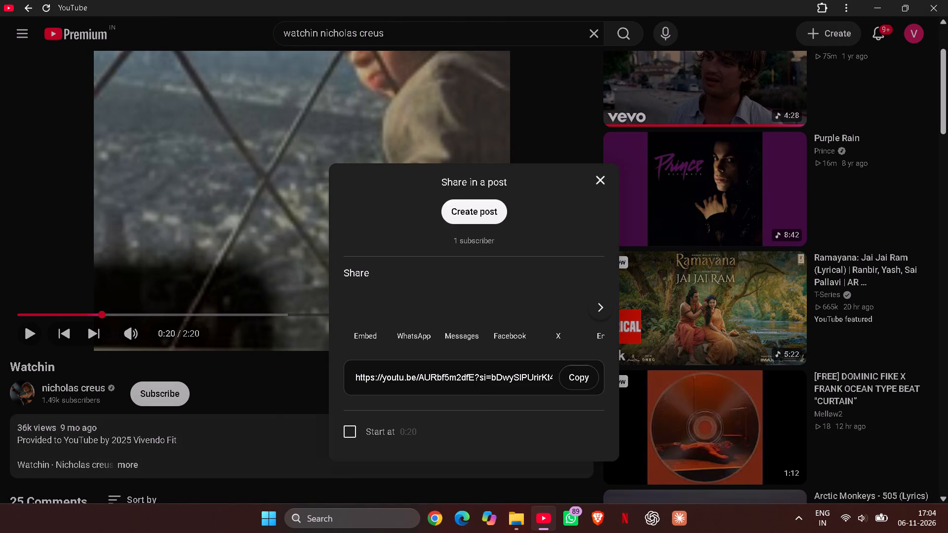
{"action": "left_click", "coordinate": [584, 328]}
{"action": "left_click", "coordinate": [217, 215]}
{"action": "scroll", "coordinate": [598, 266], "scroll_direction": "up", "scroll_amount": 3}
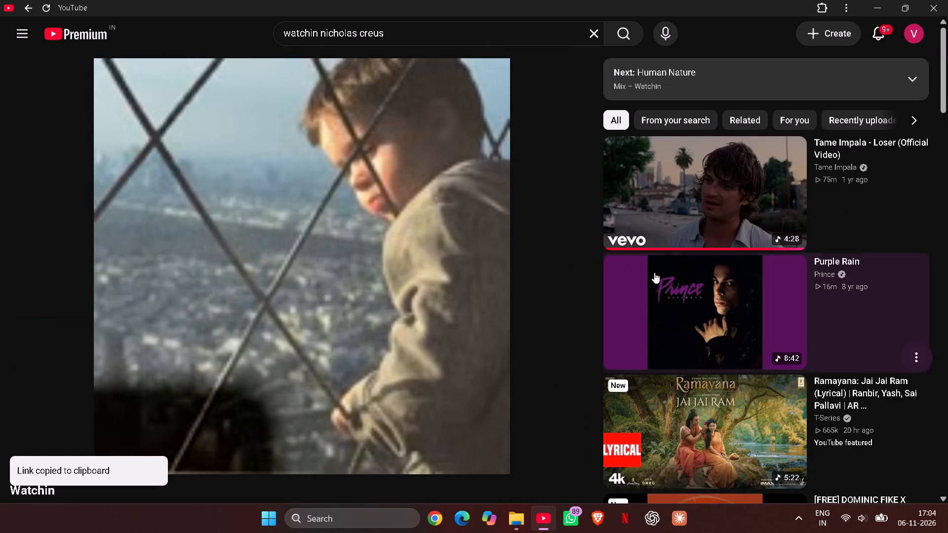
Play the suggested video "Tame Impala - Loser (Official Video)".
{"action": "left_click", "coordinate": [658, 169]}
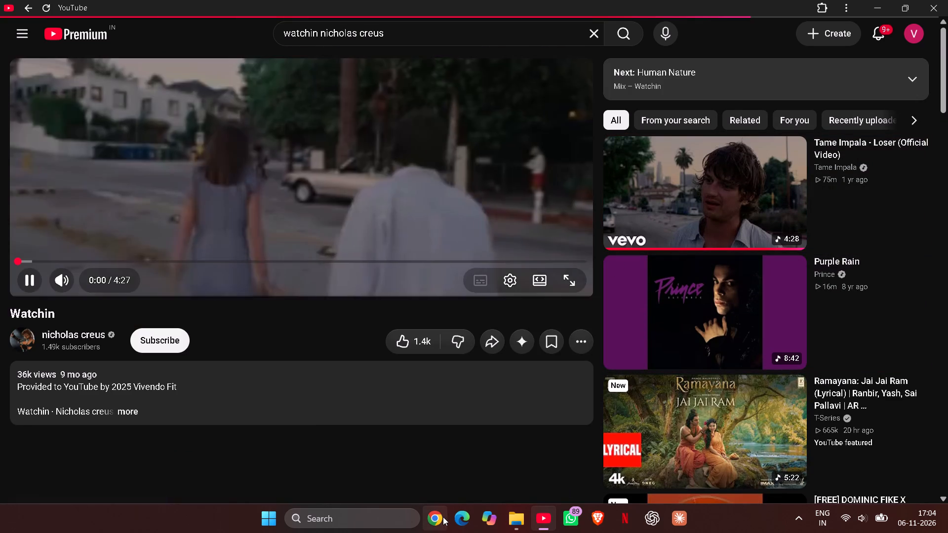
Switch to Chrome, search Google for a YouTube to MP3 converter and open the Y2Mate result.
{"action": "left_click", "coordinate": [443, 517]}
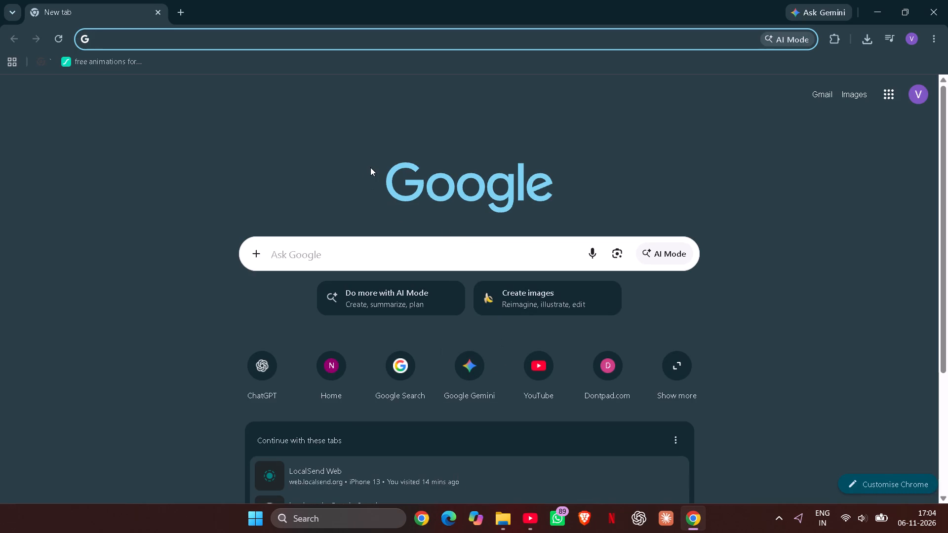
{"action": "key", "text": "y"}
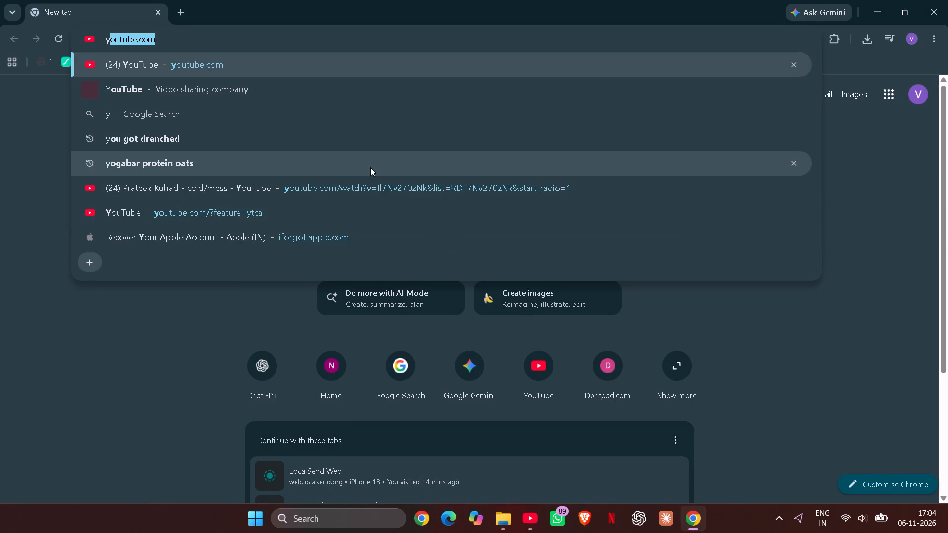
{"action": "type", "text": "iut"}
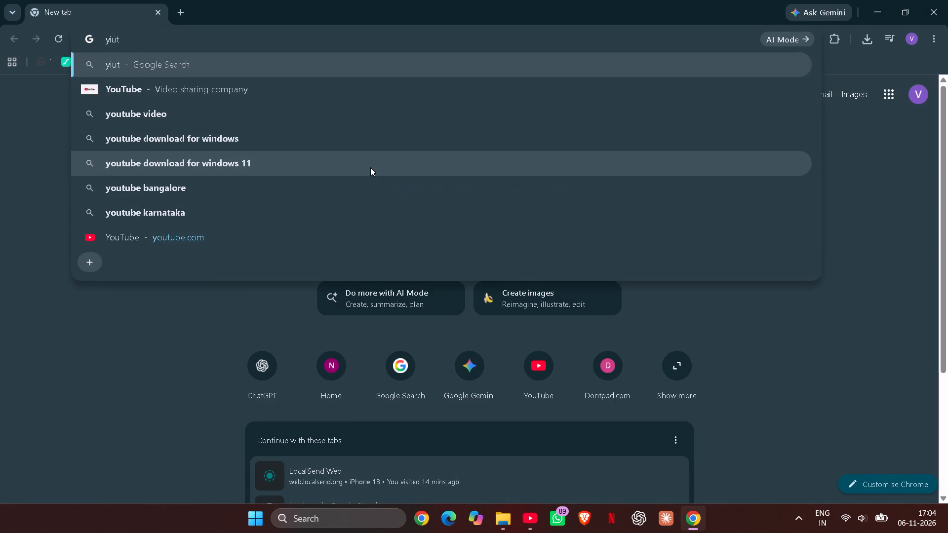
{"action": "type", "text": "be i"}
{"action": "key", "text": "space"}
{"action": "key", "text": "BackSpace"}
{"action": "key", "text": "BackSpace"}
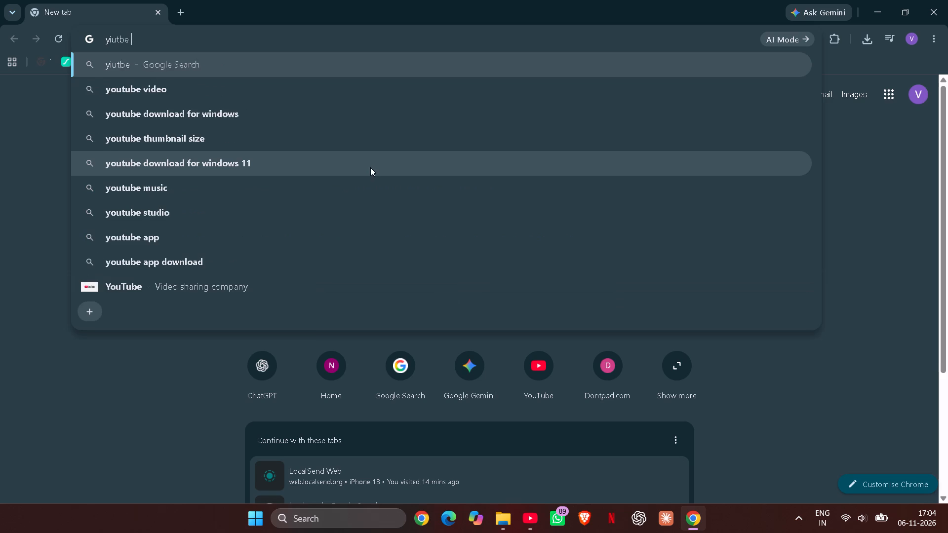
{"action": "type", "text": "to mp"}
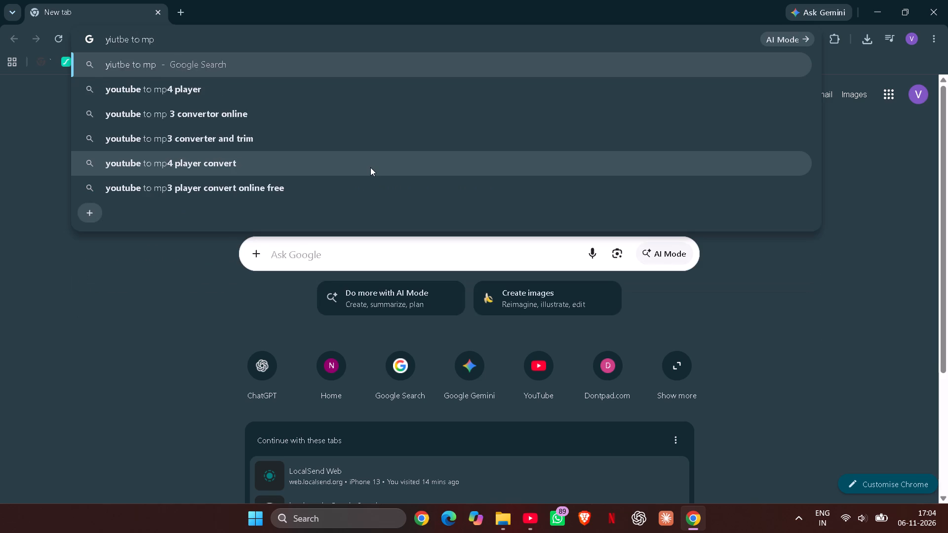
{"action": "key", "text": "3"}
{"action": "key", "text": "Return"}
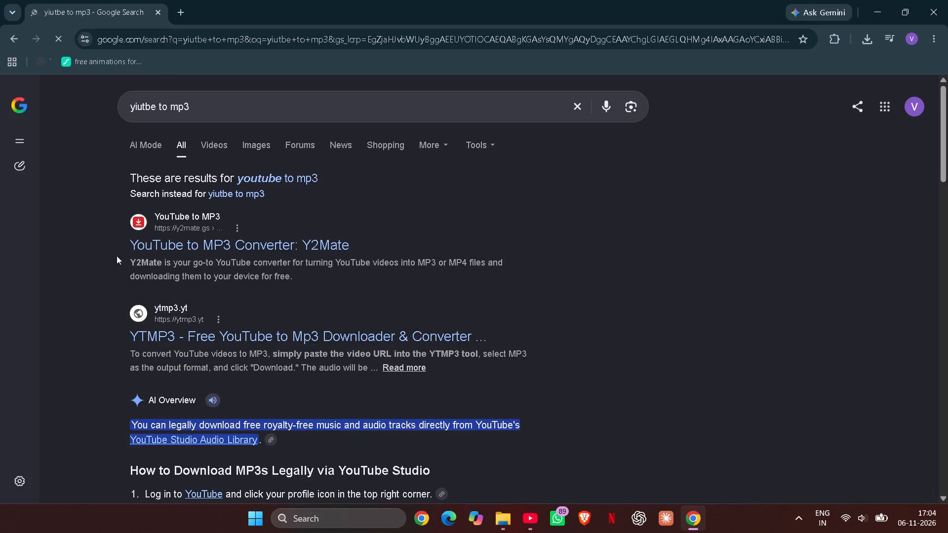
{"action": "left_click", "coordinate": [130, 243]}
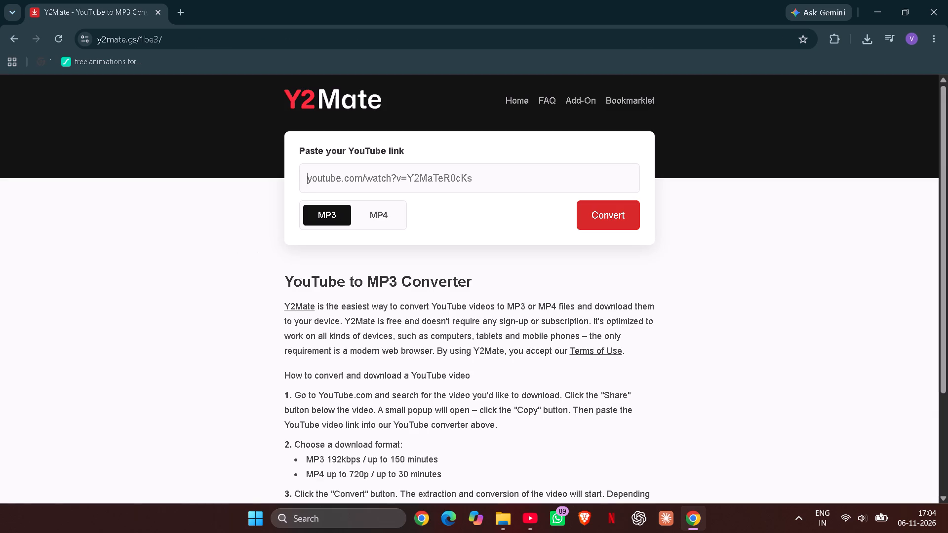
Convert the copied Watchin link to MP3 with Y2Mate and download the file.
{"action": "key", "text": "ctrl+v"}
{"action": "left_click", "coordinate": [592, 220]}
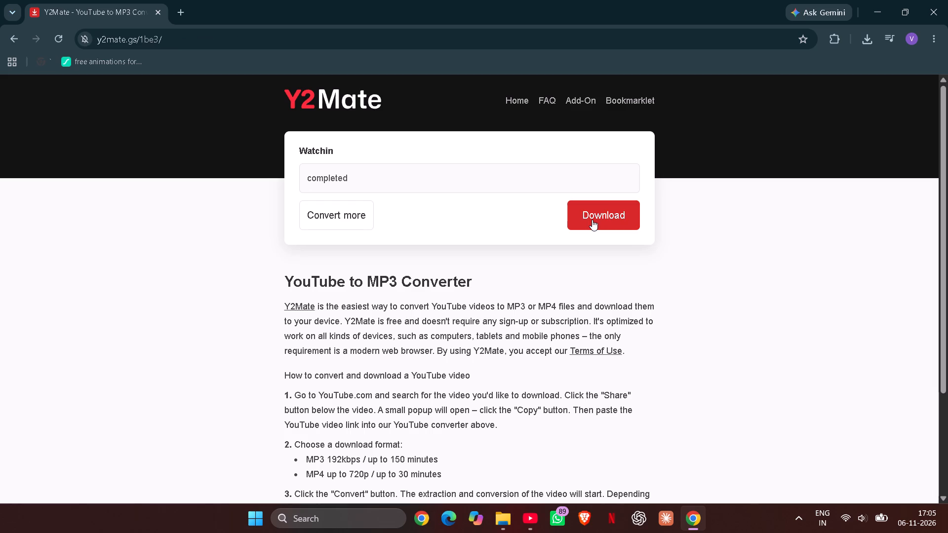
{"action": "left_click", "coordinate": [592, 220]}
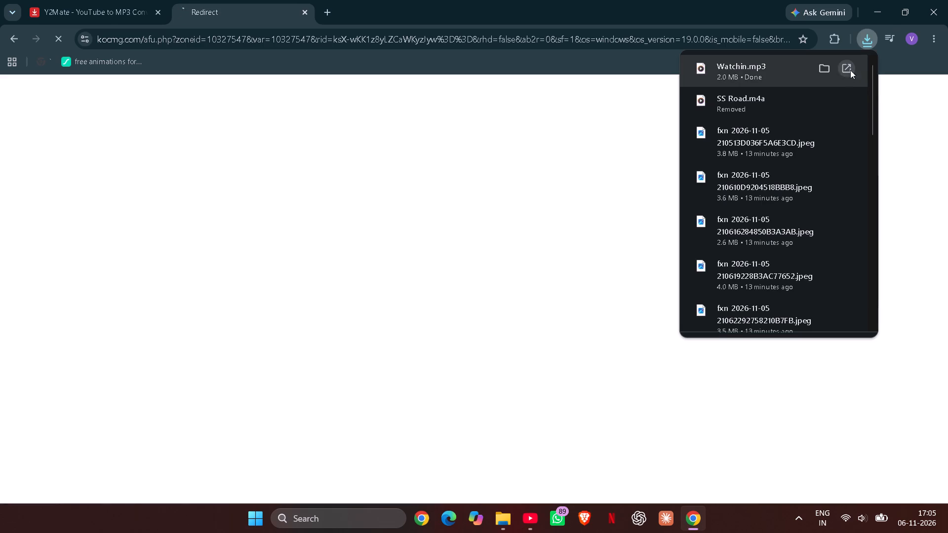
Move Watchin.mp3 from Downloads into the 2027 folder on New Volume (D:), and close File Explorer and Chrome.
{"action": "left_click", "coordinate": [829, 73]}
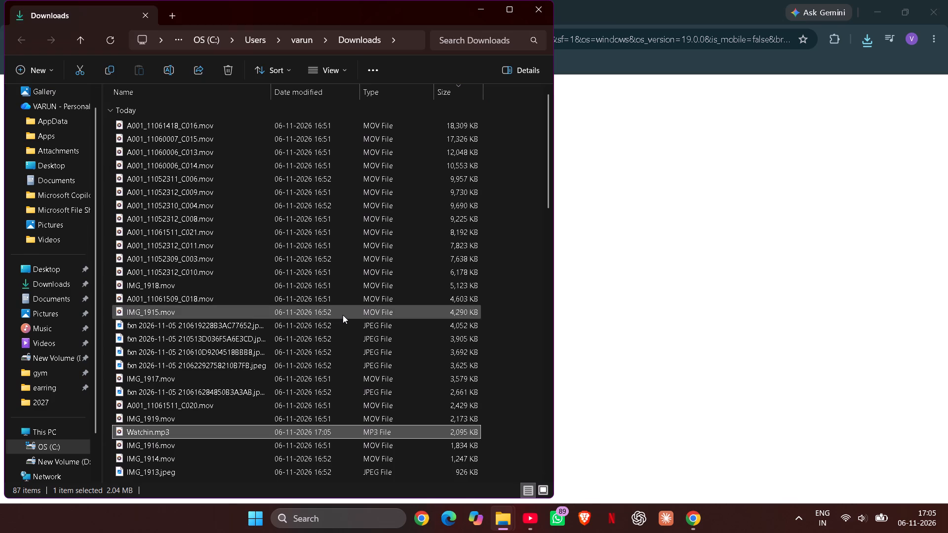
{"action": "key", "text": "ctrl+x"}
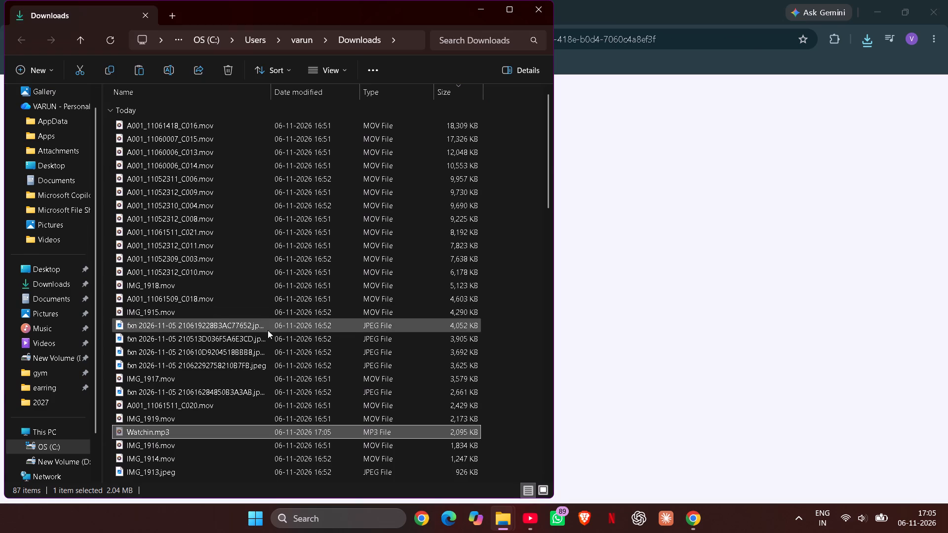
{"action": "left_click", "coordinate": [45, 461]}
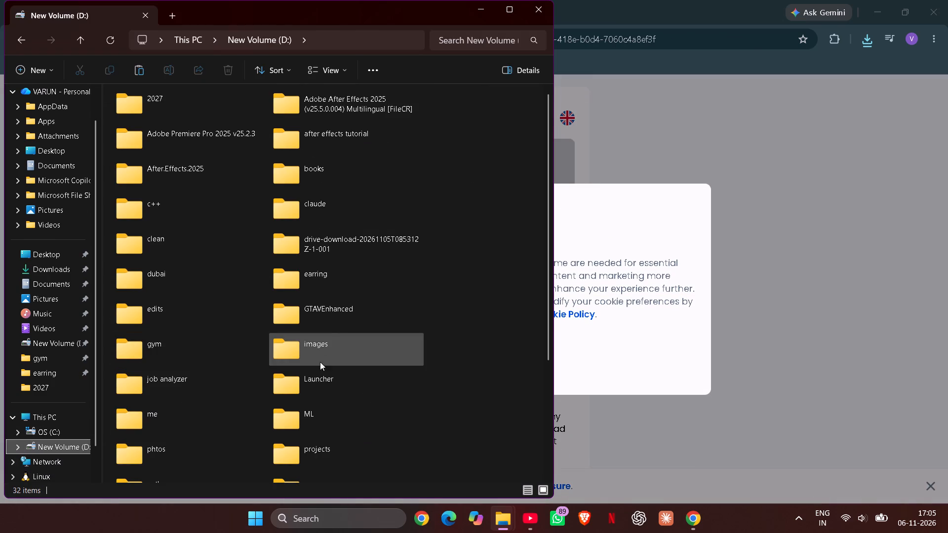
{"action": "scroll", "coordinate": [329, 415], "scroll_direction": "down", "scroll_amount": 5}
{"action": "scroll", "coordinate": [171, 334], "scroll_direction": "up", "scroll_amount": 7}
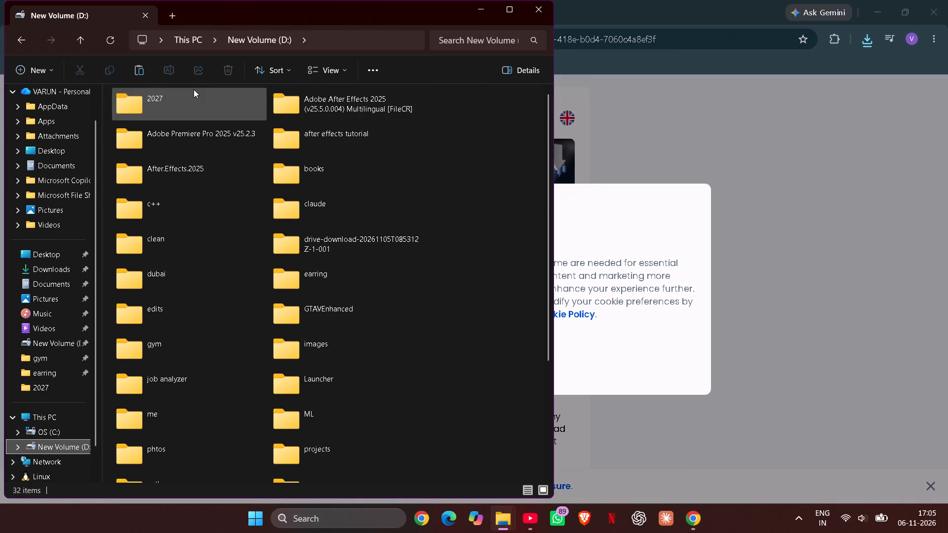
{"action": "double_click", "coordinate": [194, 89]}
{"action": "left_click", "coordinate": [299, 366]}
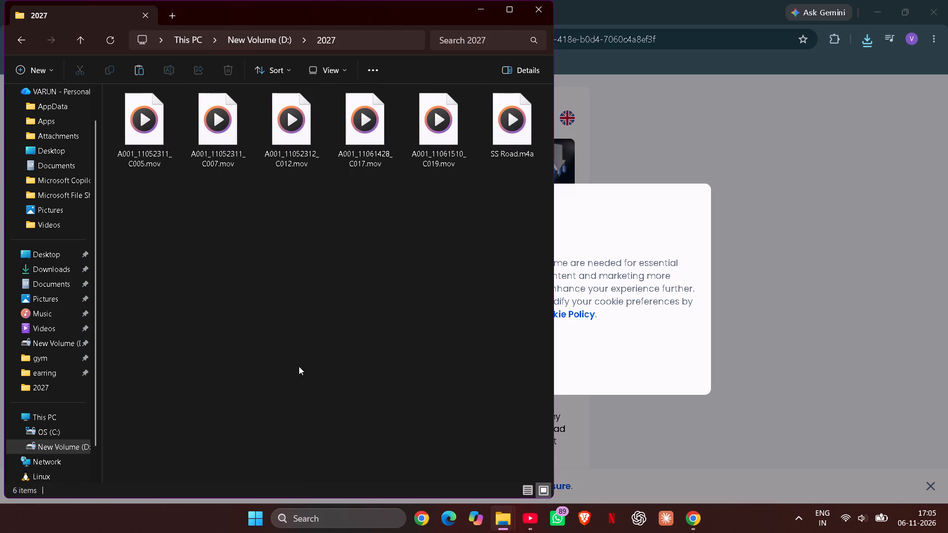
{"action": "key", "text": "ctrl+v"}
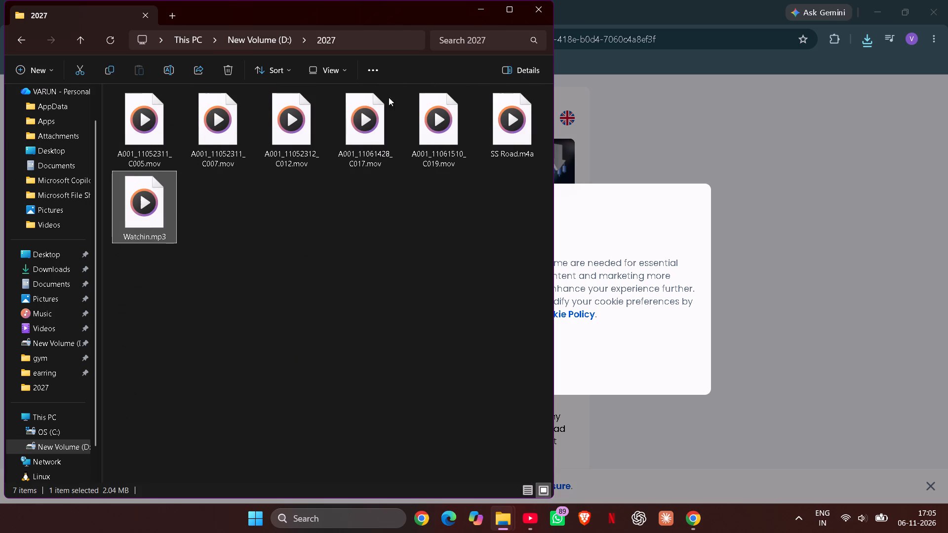
{"action": "left_click", "coordinate": [540, 22]}
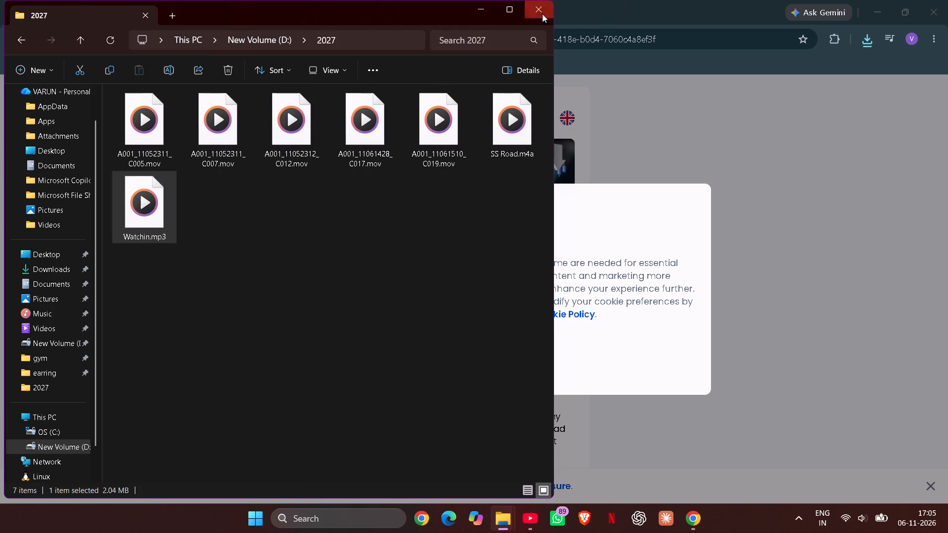
{"action": "left_click", "coordinate": [542, 9]}
{"action": "left_click", "coordinate": [947, 0]}
Launch Adobe Premiere Pro 2025 and create a new project named 2027 in D:\projects.
{"action": "left_click", "coordinate": [389, 518]}
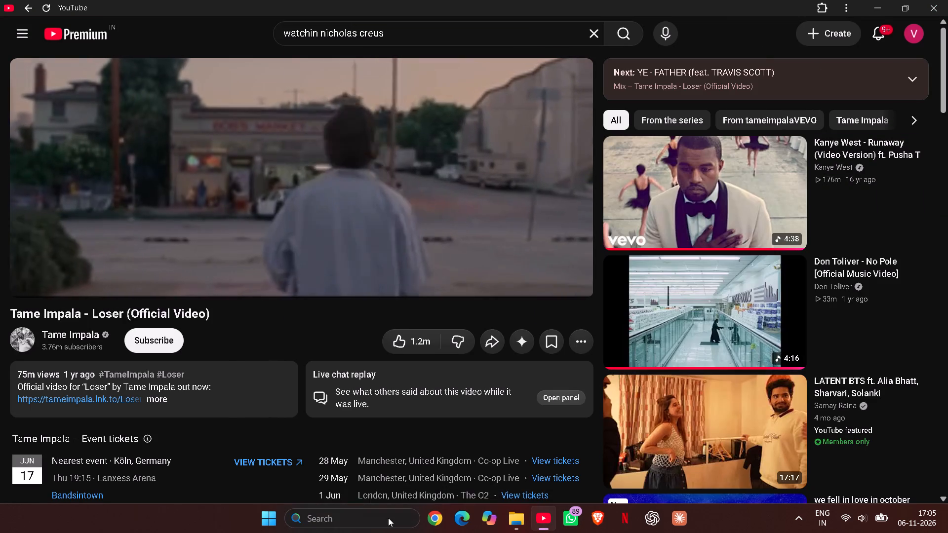
{"action": "left_click", "coordinate": [359, 243]}
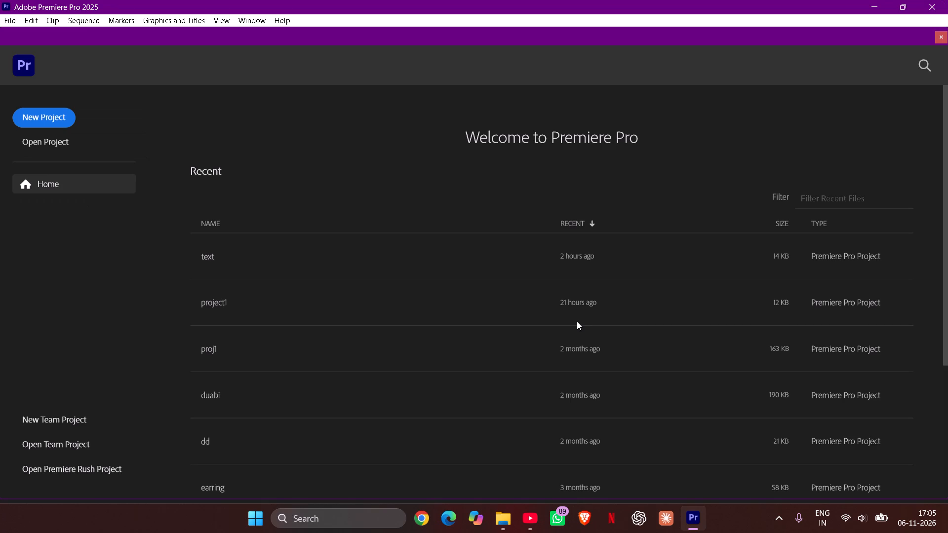
{"action": "left_click", "coordinate": [46, 126]}
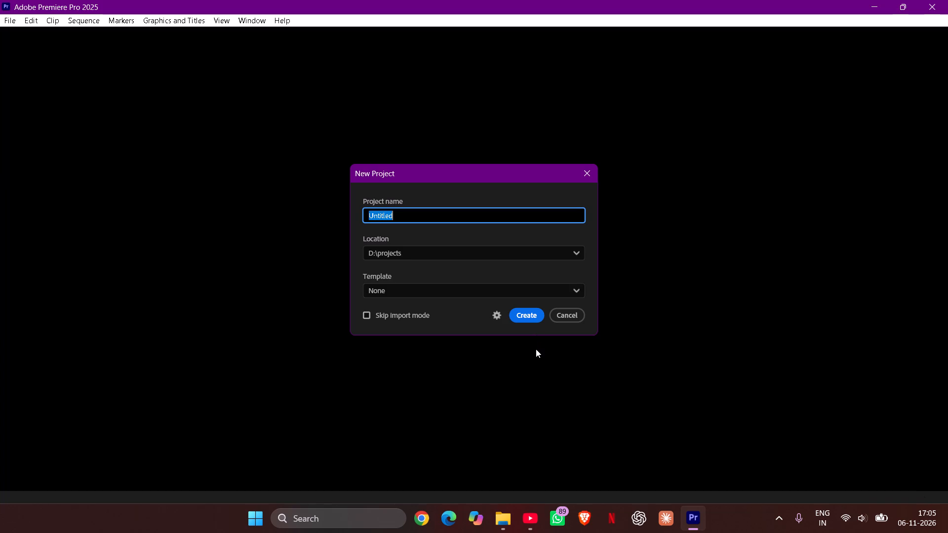
{"action": "type", "text": "202"}
{"action": "key", "text": "7"}
{"action": "key", "text": "Return"}
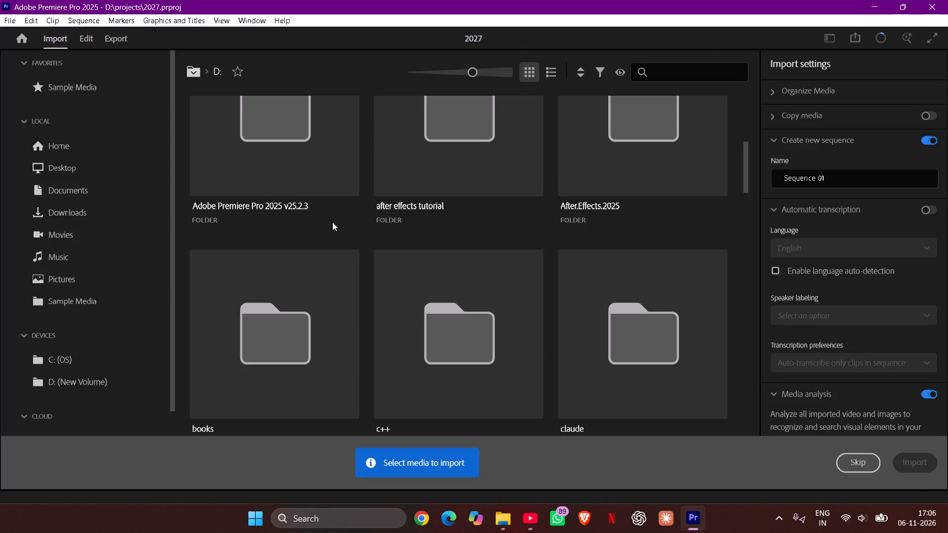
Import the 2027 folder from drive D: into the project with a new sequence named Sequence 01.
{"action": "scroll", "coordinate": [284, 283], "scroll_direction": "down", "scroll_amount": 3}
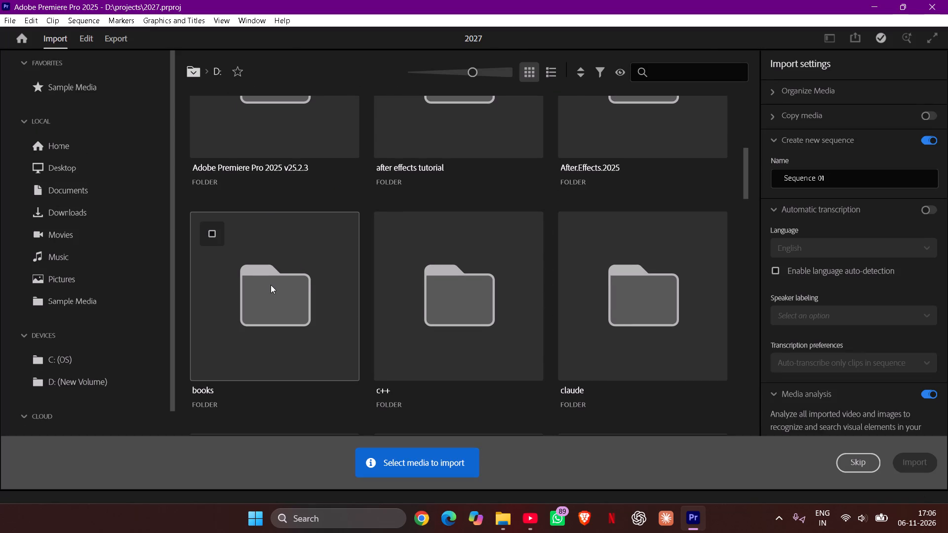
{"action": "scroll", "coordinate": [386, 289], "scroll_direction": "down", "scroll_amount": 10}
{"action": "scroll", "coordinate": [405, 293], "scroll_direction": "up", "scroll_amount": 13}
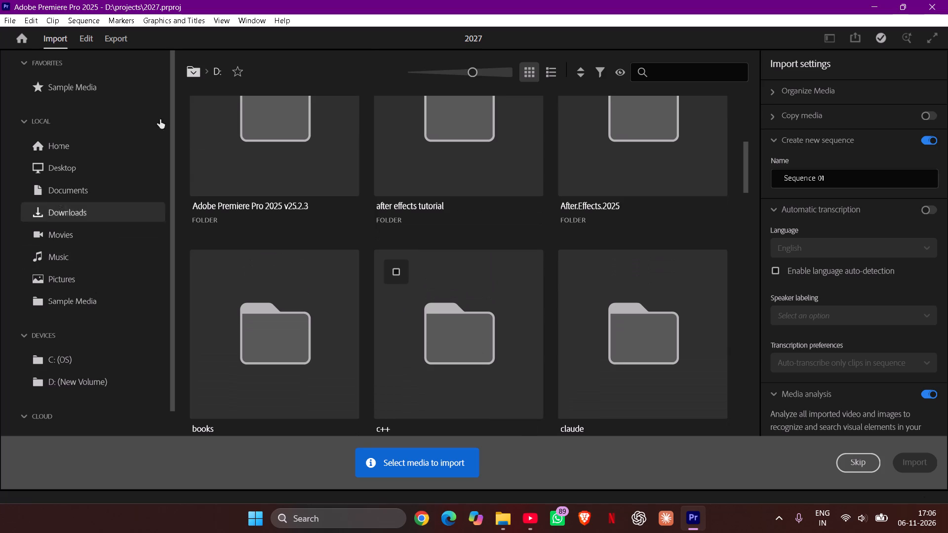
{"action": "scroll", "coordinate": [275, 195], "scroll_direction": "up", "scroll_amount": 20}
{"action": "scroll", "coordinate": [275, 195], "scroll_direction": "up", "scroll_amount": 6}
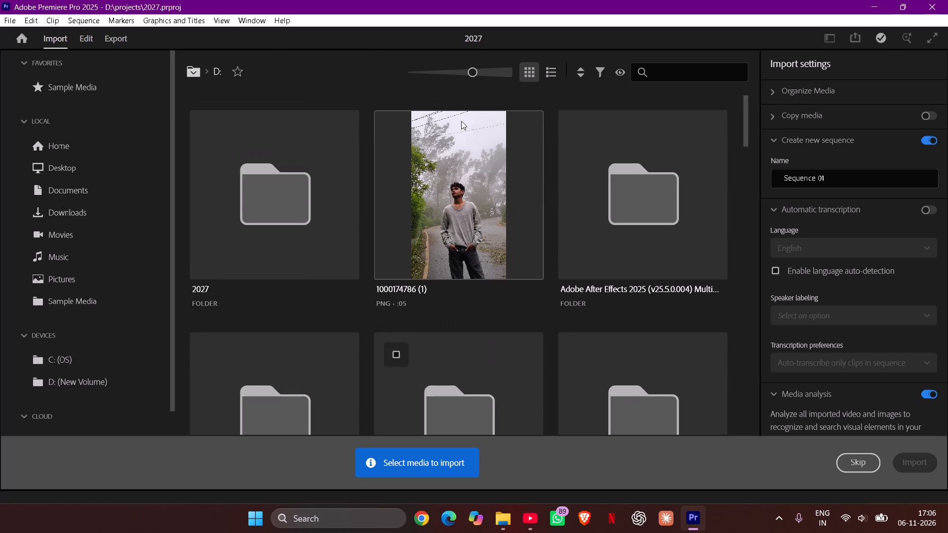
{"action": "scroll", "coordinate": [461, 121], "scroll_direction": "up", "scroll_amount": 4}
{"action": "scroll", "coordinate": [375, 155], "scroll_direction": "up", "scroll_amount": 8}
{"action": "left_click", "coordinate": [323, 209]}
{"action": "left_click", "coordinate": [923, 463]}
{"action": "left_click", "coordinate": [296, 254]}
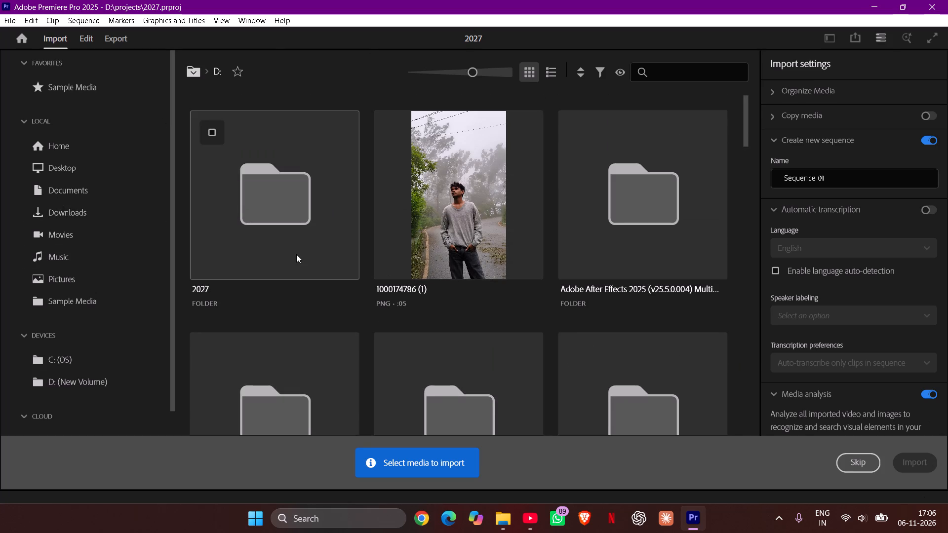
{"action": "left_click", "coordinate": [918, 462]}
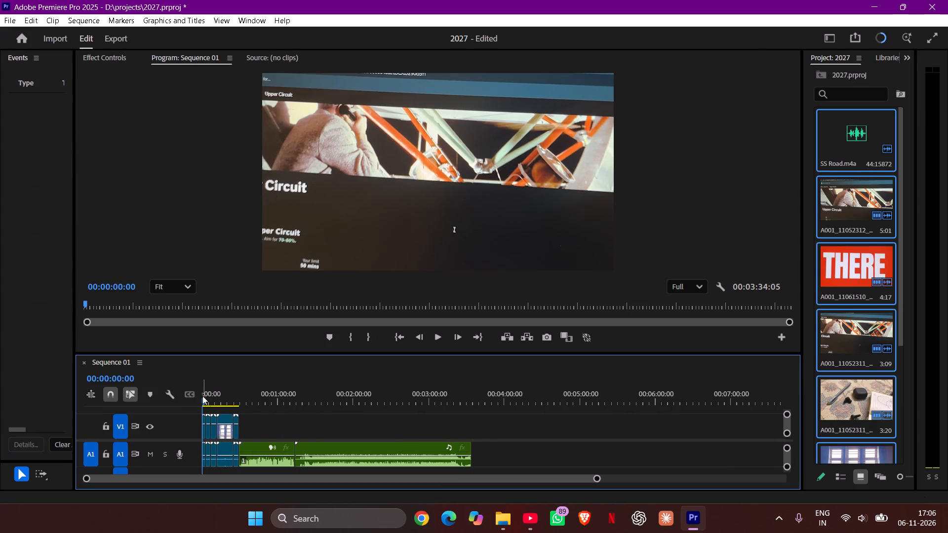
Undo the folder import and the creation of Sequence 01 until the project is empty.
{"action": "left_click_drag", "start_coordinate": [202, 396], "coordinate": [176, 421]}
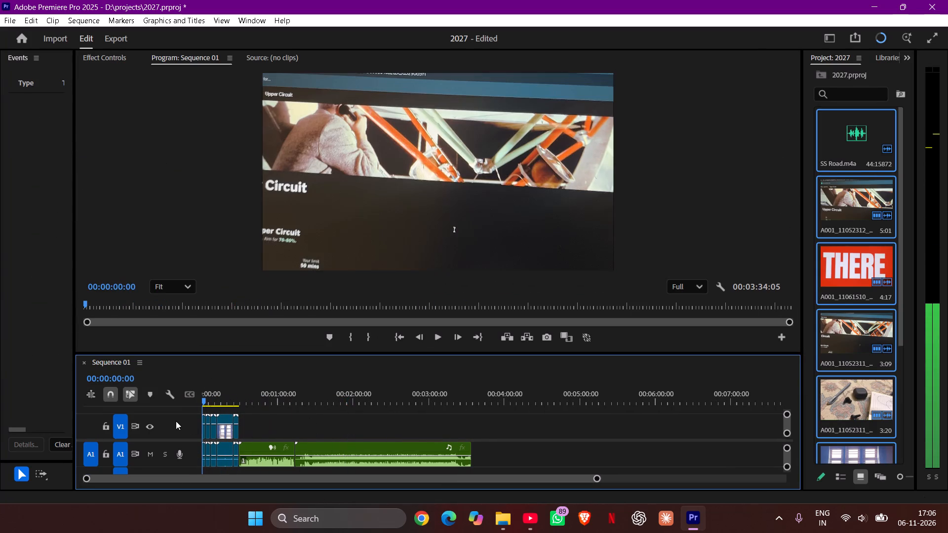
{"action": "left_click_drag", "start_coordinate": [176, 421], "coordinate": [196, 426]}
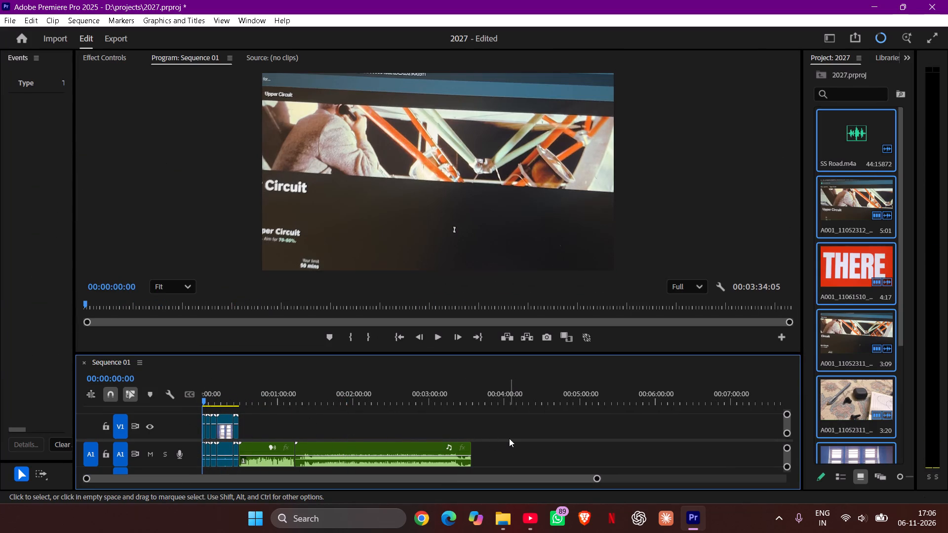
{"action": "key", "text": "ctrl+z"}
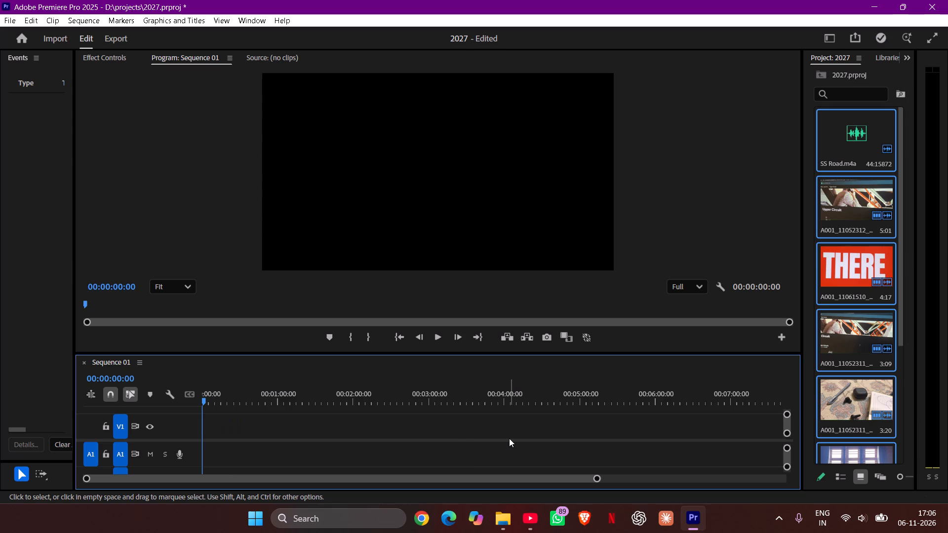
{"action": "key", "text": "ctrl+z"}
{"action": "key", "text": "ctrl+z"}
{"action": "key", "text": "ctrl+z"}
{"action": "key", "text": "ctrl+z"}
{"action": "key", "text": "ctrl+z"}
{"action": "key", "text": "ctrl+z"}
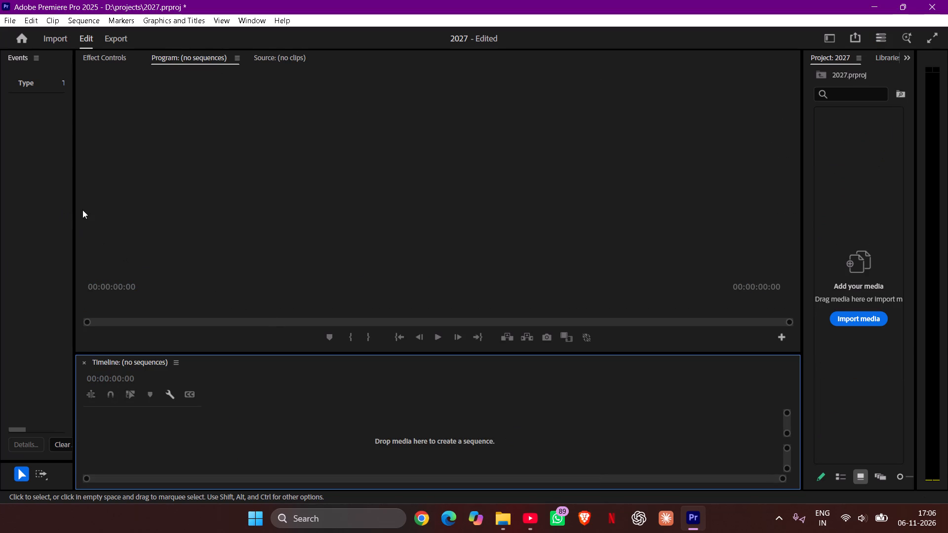
Widen the Events and Tools area so that the full set of editing tools shows.
{"action": "left_click_drag", "start_coordinate": [73, 216], "coordinate": [255, 271]}
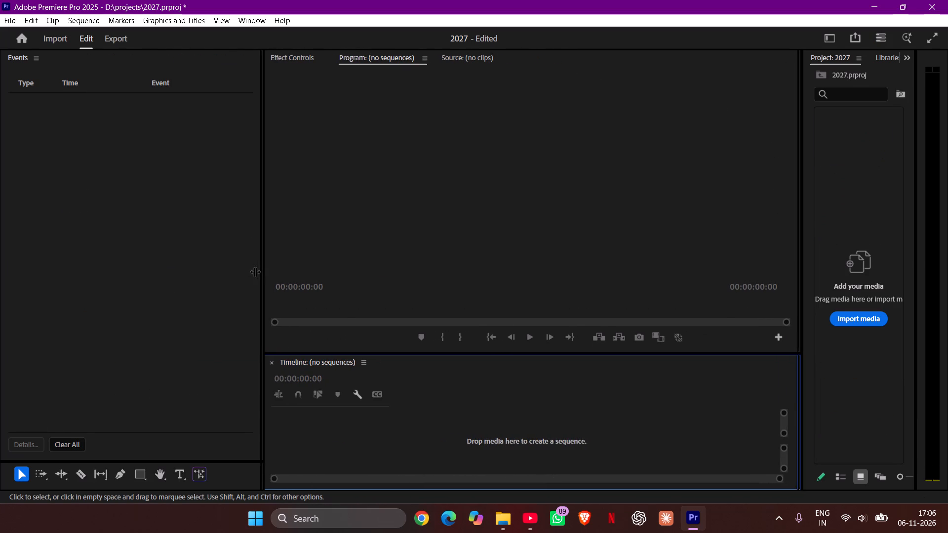
{"action": "left_click_drag", "start_coordinate": [255, 271], "coordinate": [227, 283]}
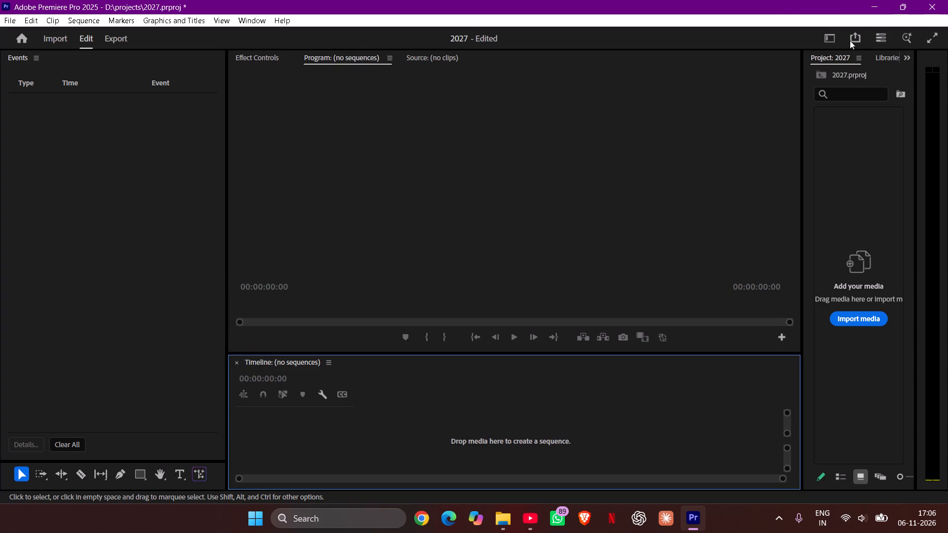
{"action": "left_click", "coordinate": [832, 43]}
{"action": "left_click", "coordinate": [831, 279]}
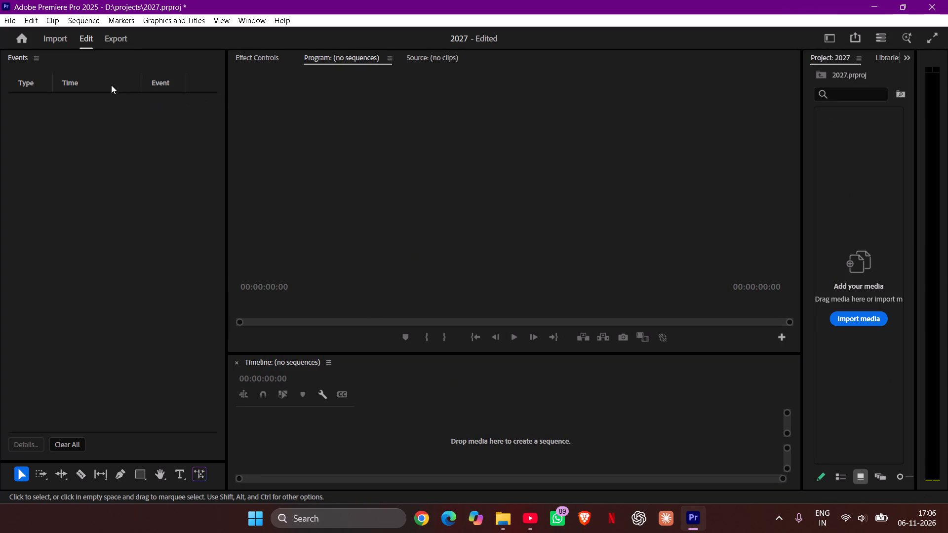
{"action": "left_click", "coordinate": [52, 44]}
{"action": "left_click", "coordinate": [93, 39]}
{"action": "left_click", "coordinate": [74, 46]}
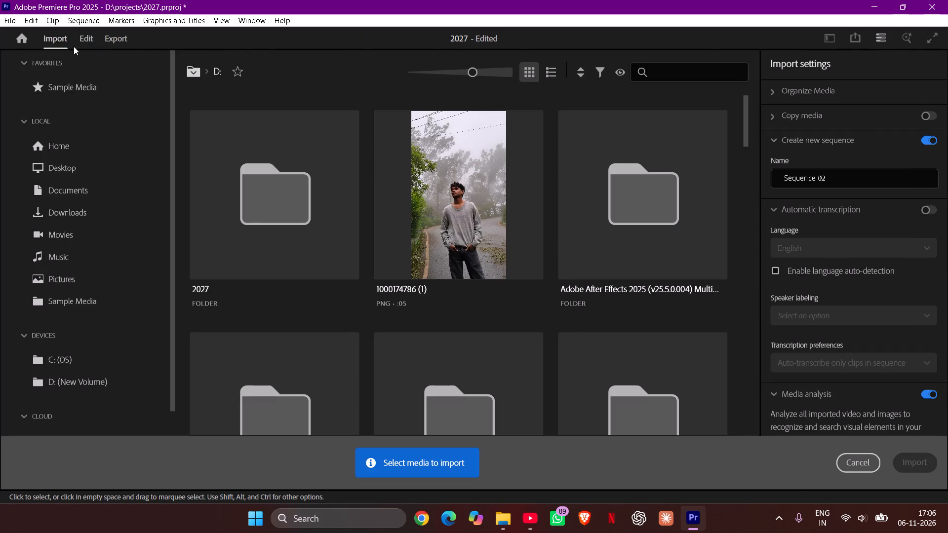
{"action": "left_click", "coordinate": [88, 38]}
Dock the Project: 2027 panel in the central group beside the Program monitor.
{"action": "left_click_drag", "start_coordinate": [838, 58], "coordinate": [369, 77]}
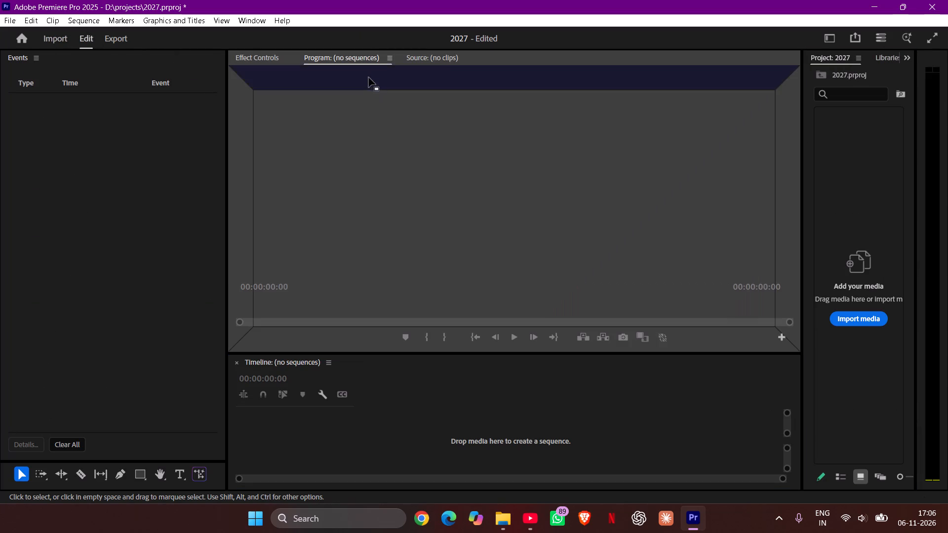
{"action": "left_click_drag", "start_coordinate": [369, 77], "coordinate": [363, 61]}
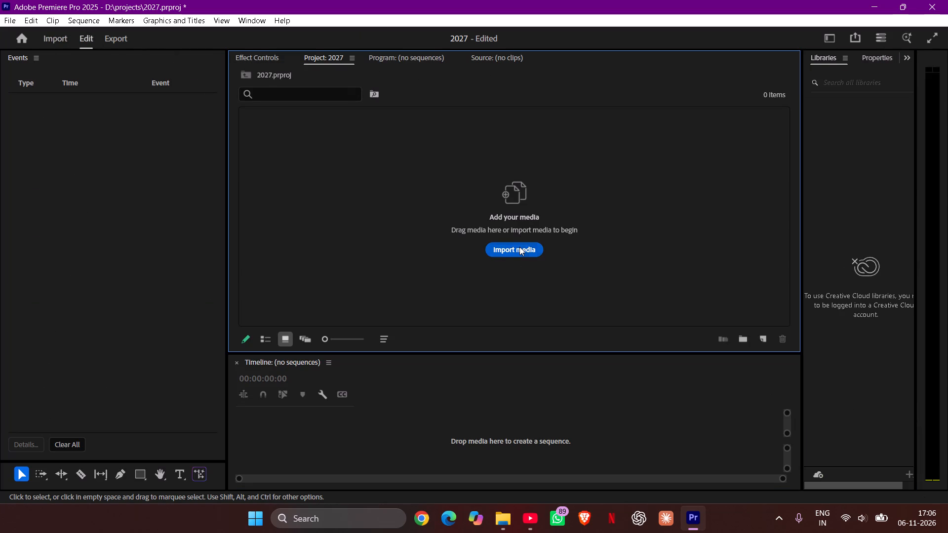
Import the whole 2027 folder from New Volume (D:) into the project as a bin.
{"action": "left_click", "coordinate": [519, 247]}
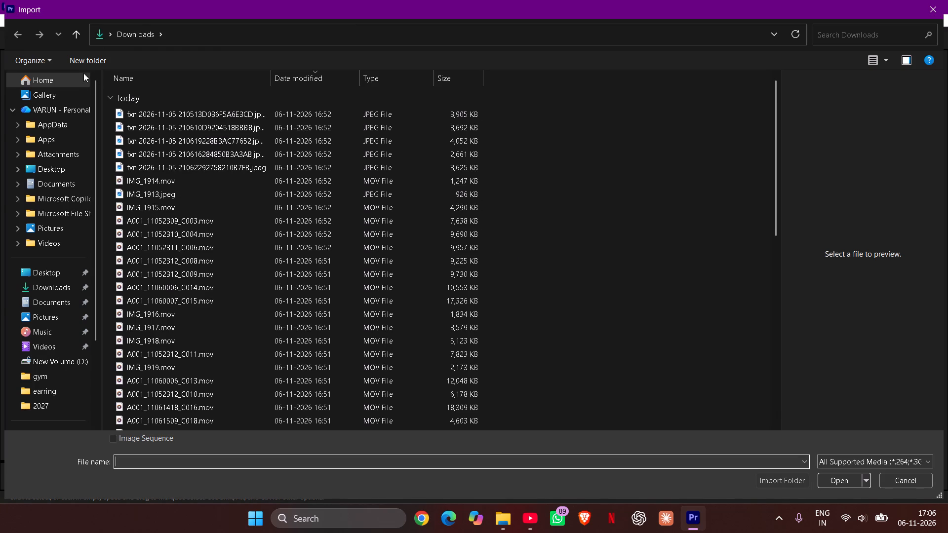
{"action": "left_click", "coordinate": [68, 368]}
{"action": "scroll", "coordinate": [186, 346], "scroll_direction": "down", "scroll_amount": 6}
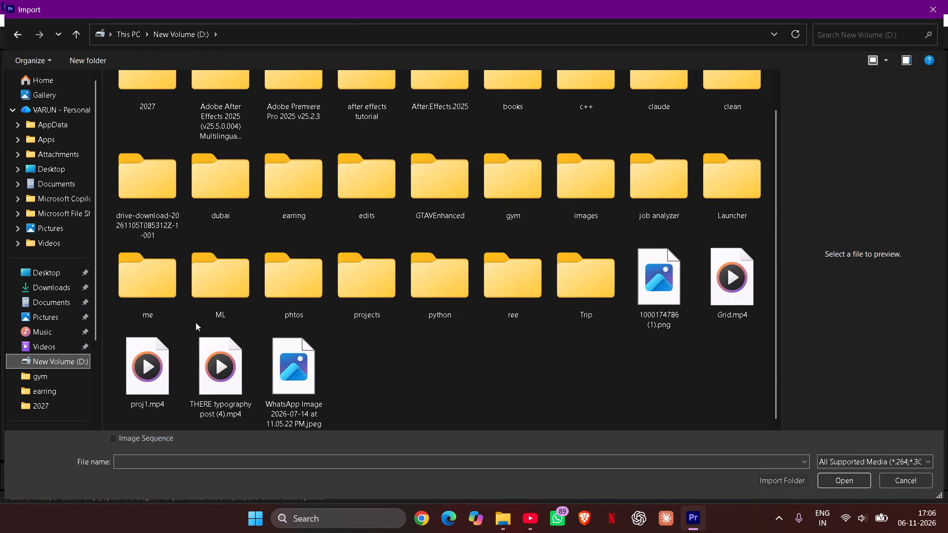
{"action": "scroll", "coordinate": [199, 234], "scroll_direction": "up", "scroll_amount": 2}
{"action": "left_click", "coordinate": [167, 130]}
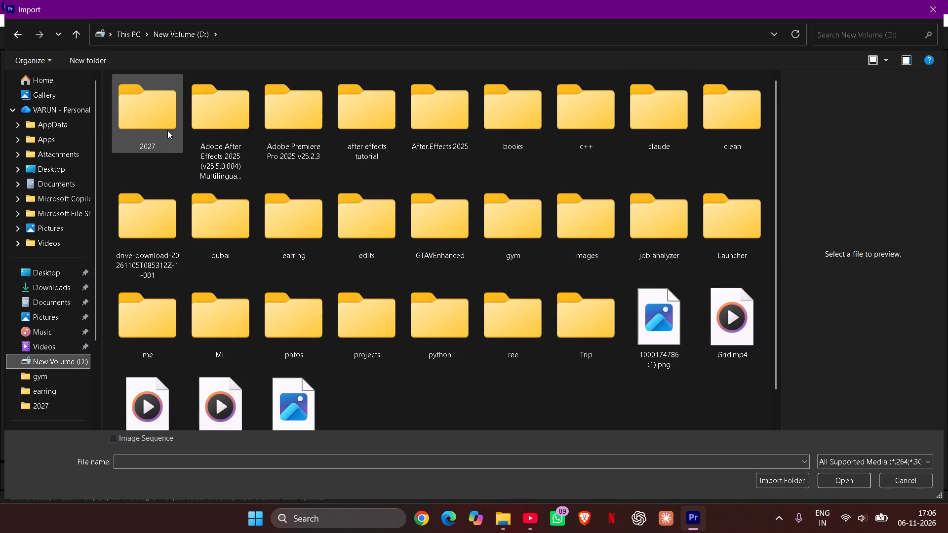
{"action": "left_click", "coordinate": [840, 480]}
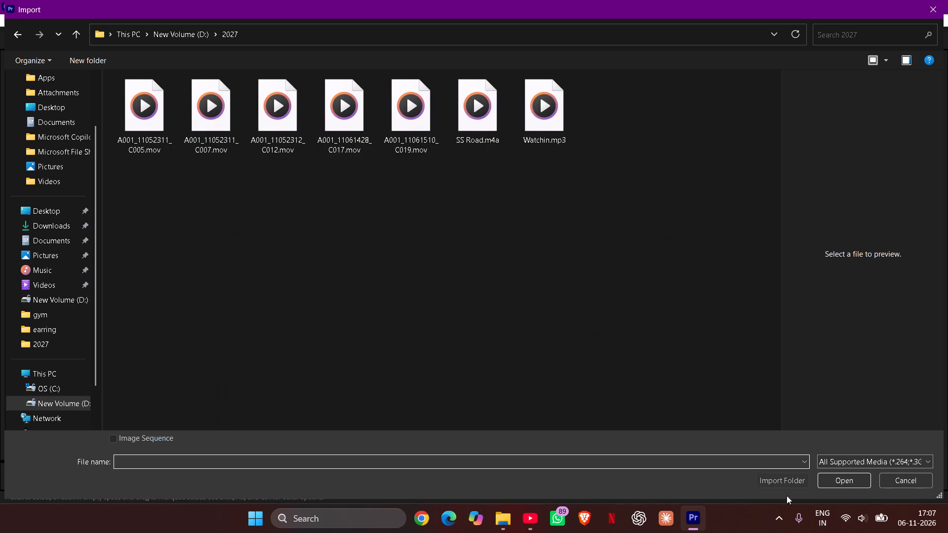
{"action": "left_click", "coordinate": [796, 480]}
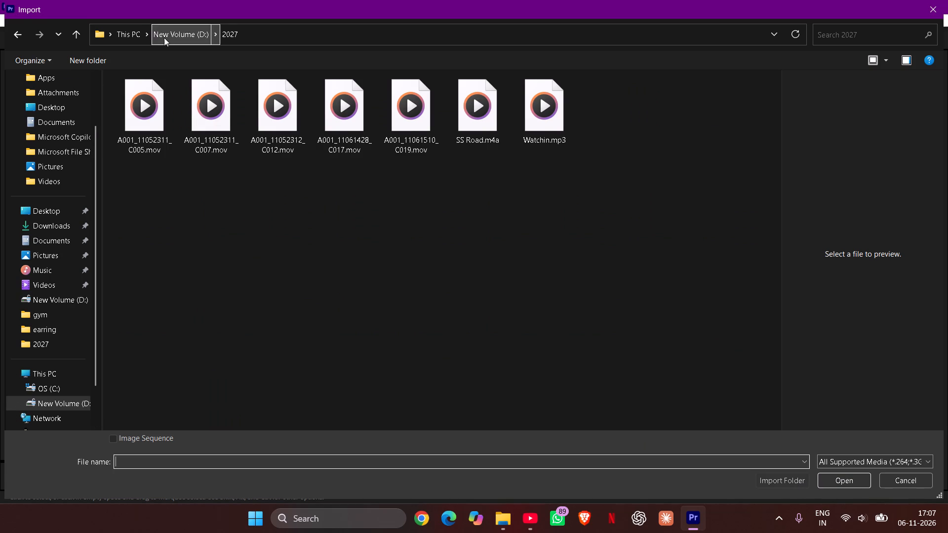
{"action": "left_click", "coordinate": [166, 36]}
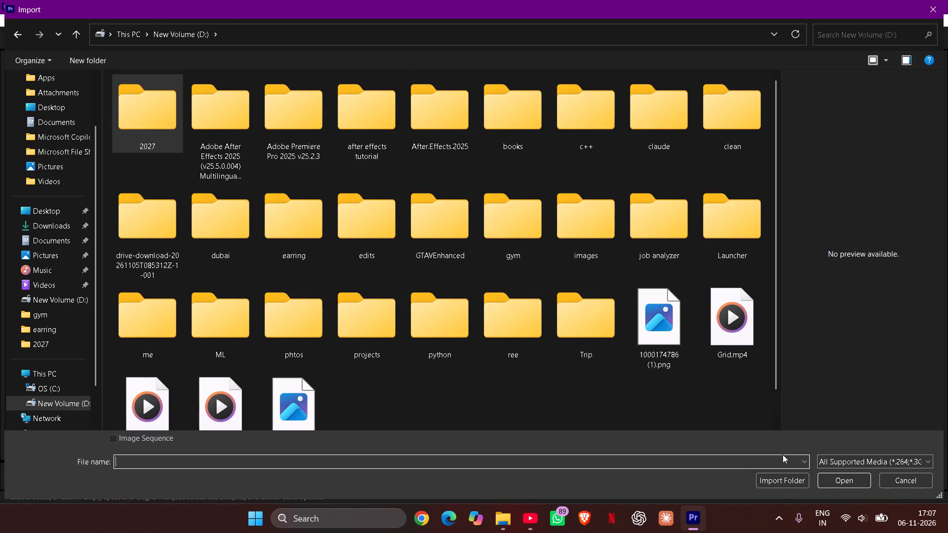
{"action": "left_click", "coordinate": [795, 479]}
Open the 2027 bin and create a sequence from SS Road.m4a in the empty timeline.
{"action": "double_click", "coordinate": [292, 163]}
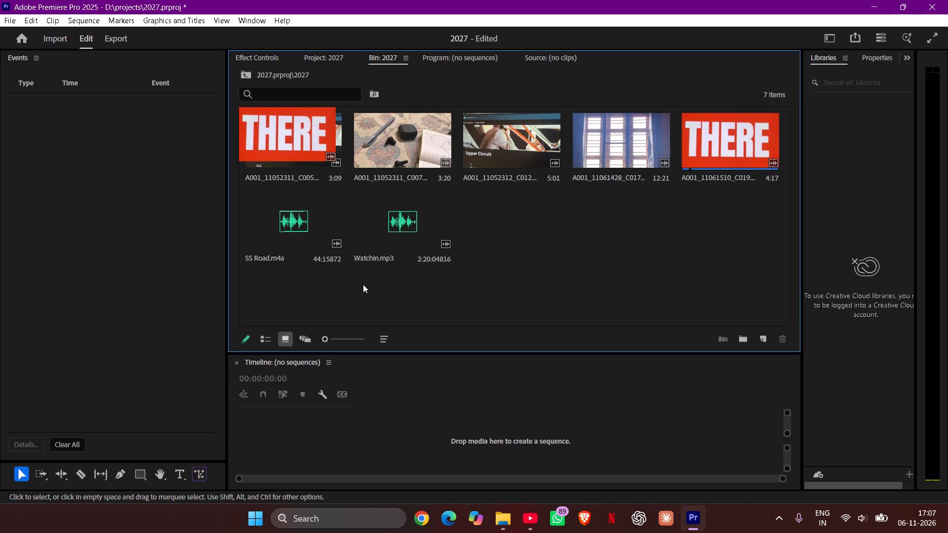
{"action": "left_click_drag", "start_coordinate": [306, 231], "coordinate": [349, 456]}
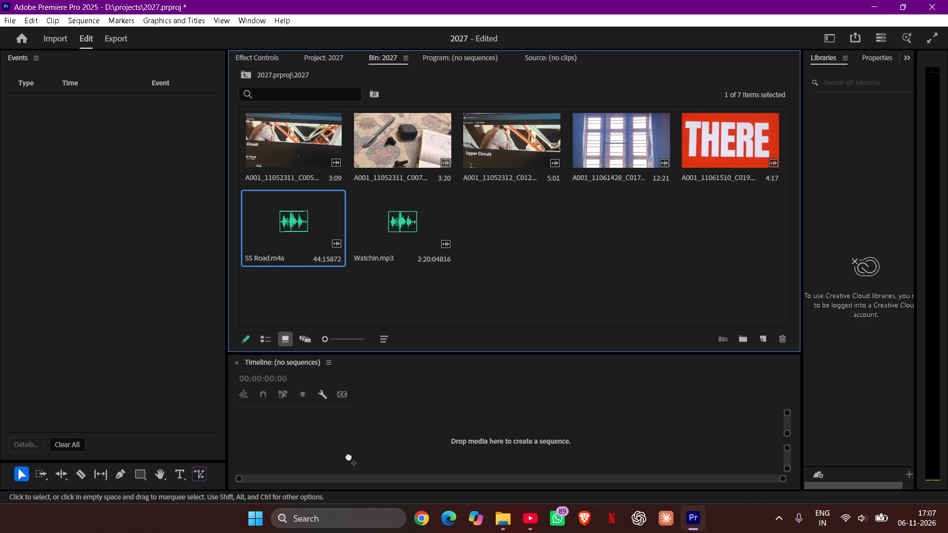
{"action": "left_click_drag", "start_coordinate": [349, 456], "coordinate": [322, 464]}
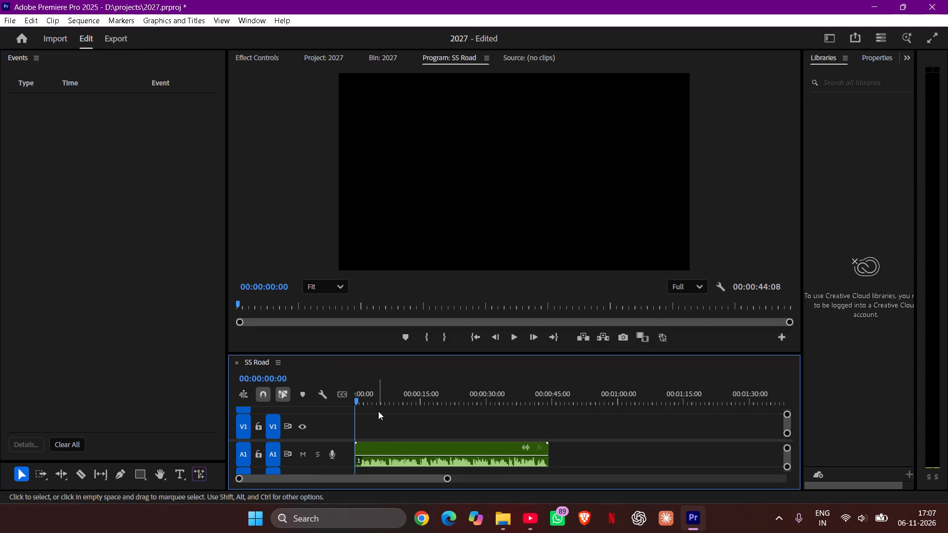
Switch to YouTube, pause the Tame Impala - Loser video and return to Premiere Pro.
{"action": "left_click", "coordinate": [516, 516]}
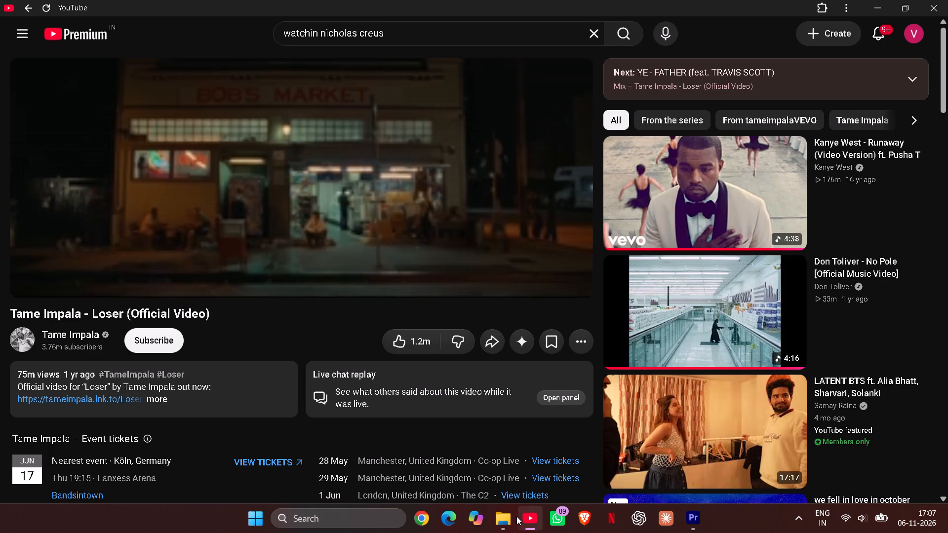
{"action": "left_click", "coordinate": [330, 124]}
{"action": "left_click", "coordinate": [682, 516]}
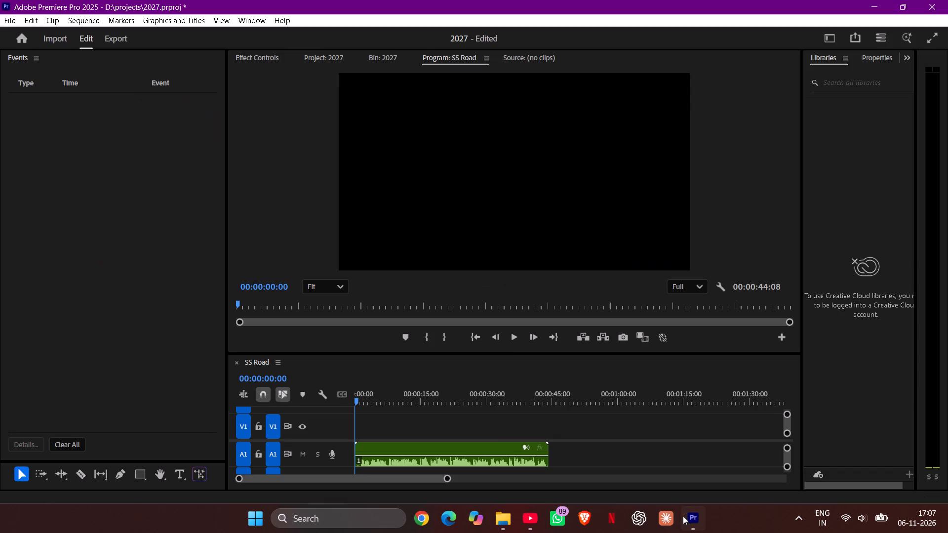
Play the opening of the SS Road audio to review it, then return the playhead to 00:00:00:00.
{"action": "key", "text": "space"}
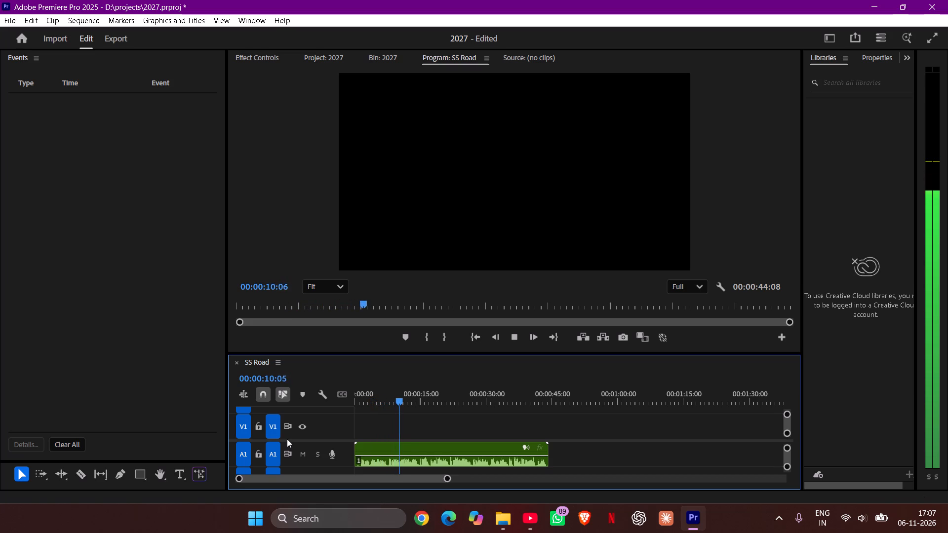
{"action": "key", "text": "space"}
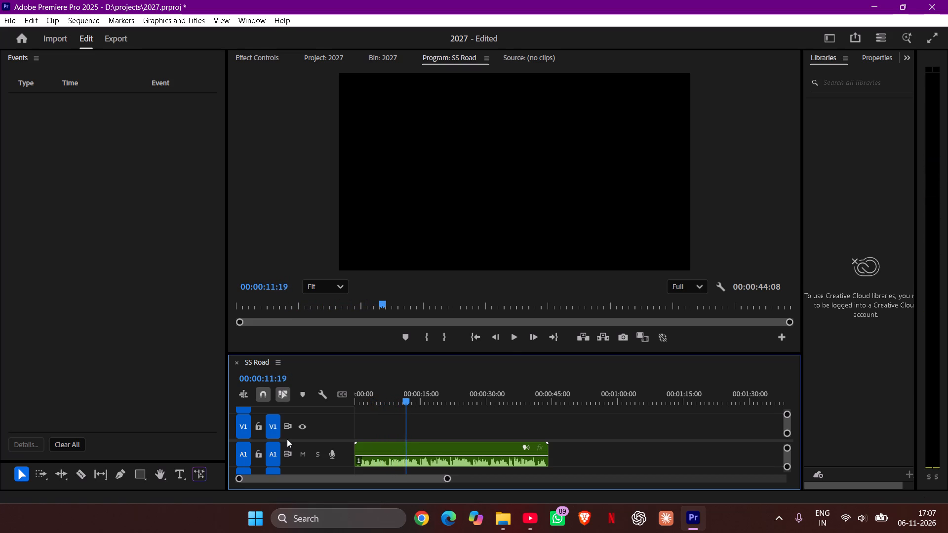
{"action": "left_click_drag", "start_coordinate": [407, 397], "coordinate": [355, 408]}
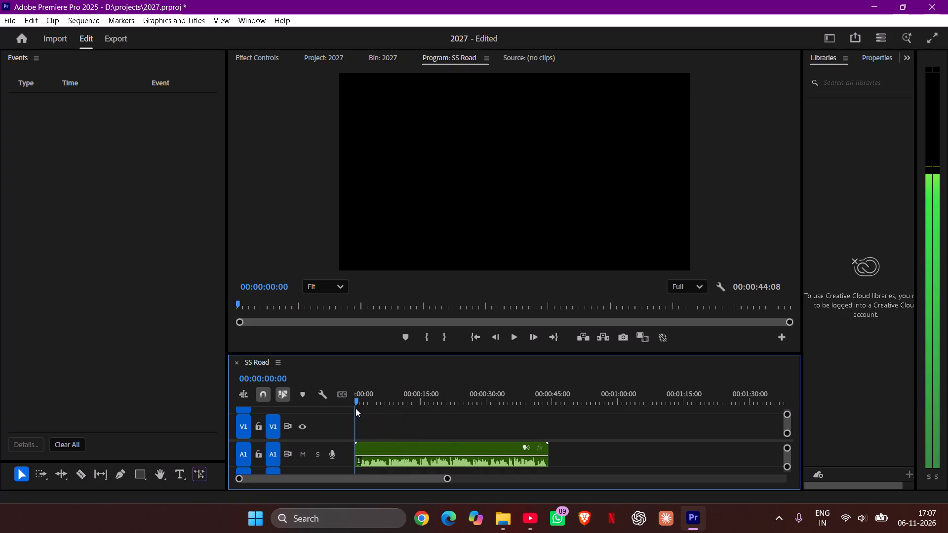
{"action": "left_click_drag", "start_coordinate": [355, 408], "coordinate": [353, 409]}
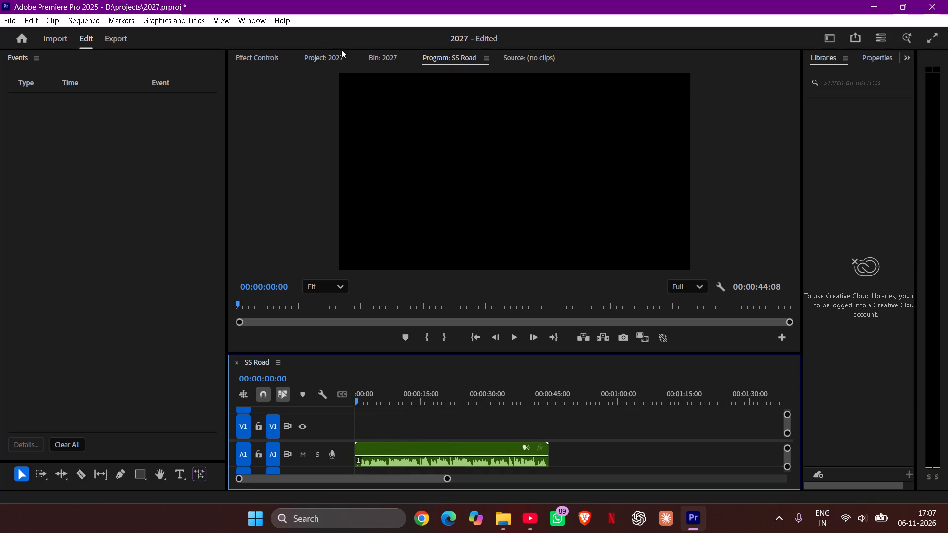
Place Watchin.mp3 from the 2027 bin on audio track A2 at the sequence start, beneath the SS Road voice audio.
{"action": "left_click", "coordinate": [315, 65]}
{"action": "double_click", "coordinate": [321, 140]}
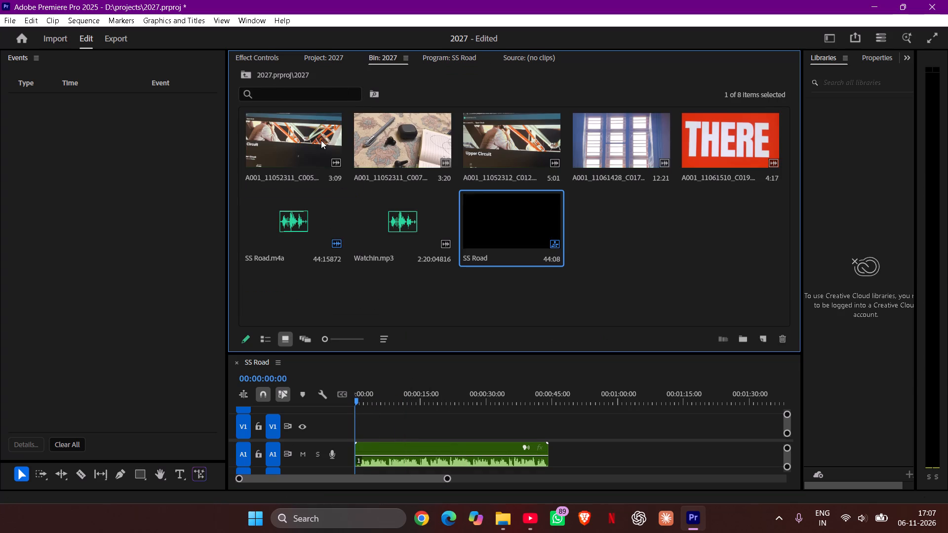
{"action": "left_click", "coordinate": [436, 59]}
{"action": "left_click", "coordinate": [374, 59]}
{"action": "left_click_drag", "start_coordinate": [418, 229], "coordinate": [543, 389]}
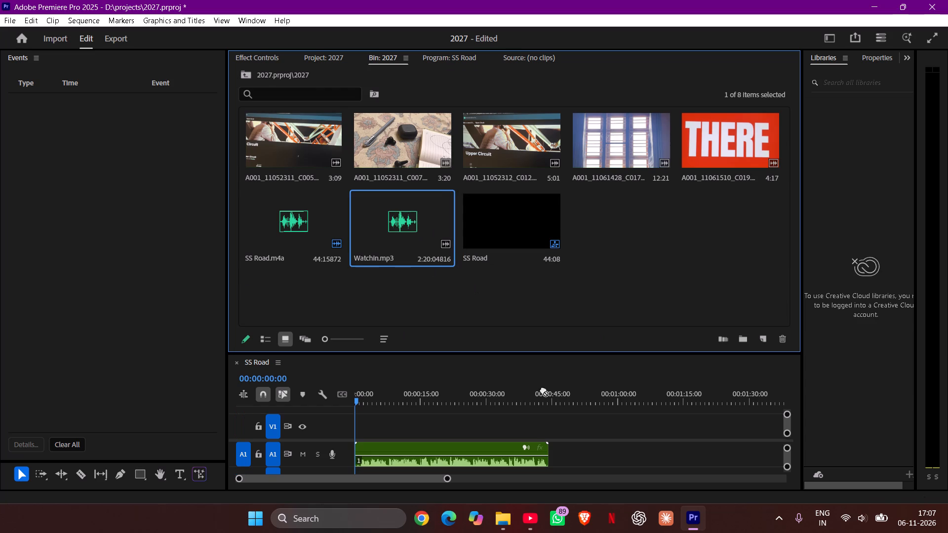
{"action": "left_click_drag", "start_coordinate": [543, 389], "coordinate": [360, 468]}
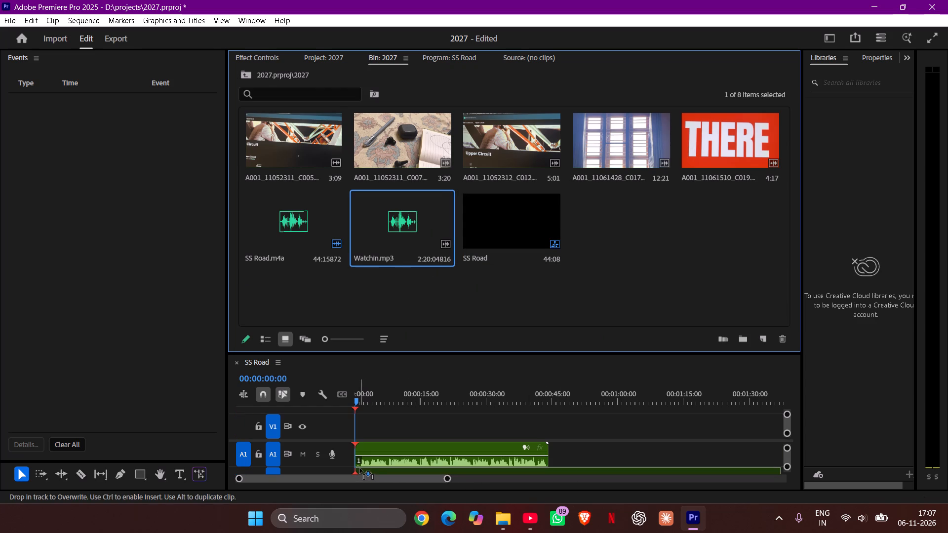
{"action": "left_click_drag", "start_coordinate": [360, 468], "coordinate": [358, 468]}
Split the Watchin song on A2 at about 4 seconds and ripple delete its opening piece.
{"action": "key", "text": "space"}
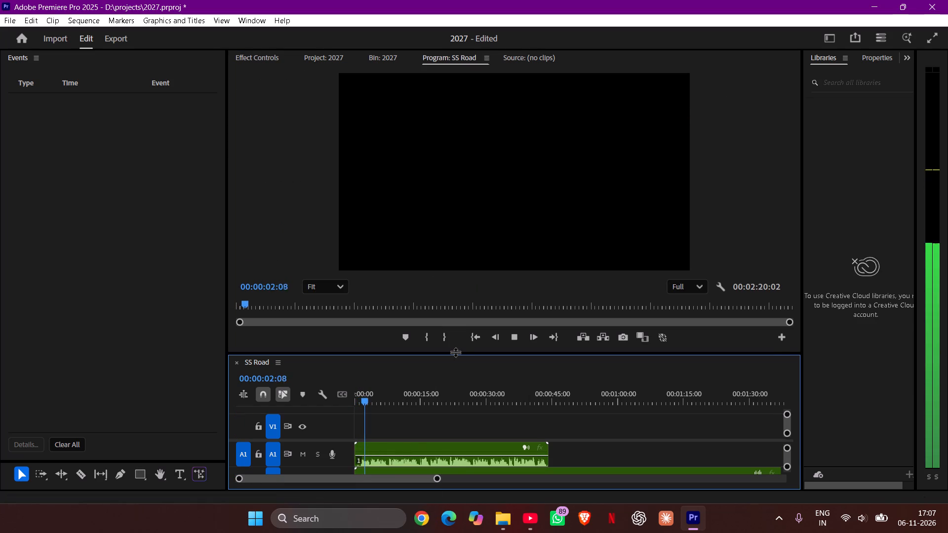
{"action": "left_click_drag", "start_coordinate": [456, 354], "coordinate": [513, 239]}
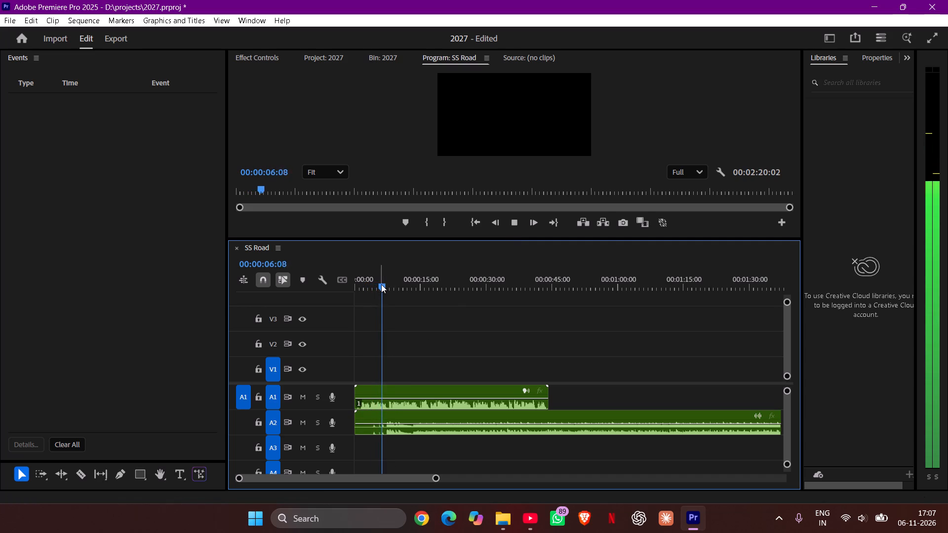
{"action": "key", "text": "space"}
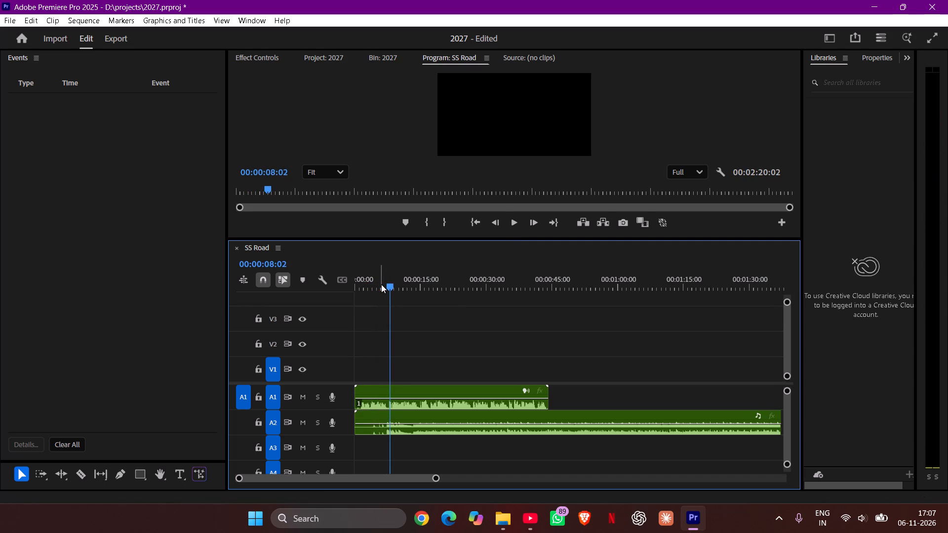
{"action": "key", "text": "c"}
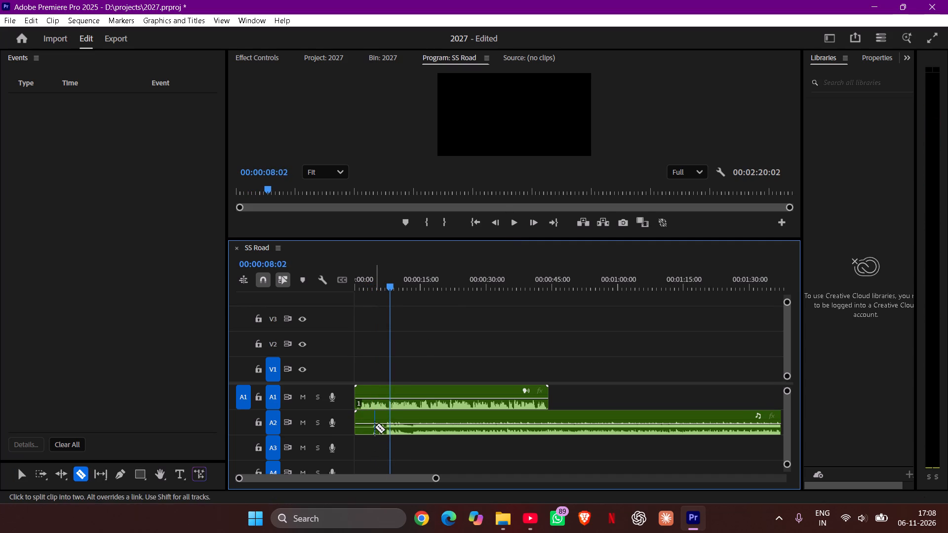
{"action": "left_click", "coordinate": [373, 427]}
{"action": "key", "text": "v"}
{"action": "left_click", "coordinate": [361, 429]}
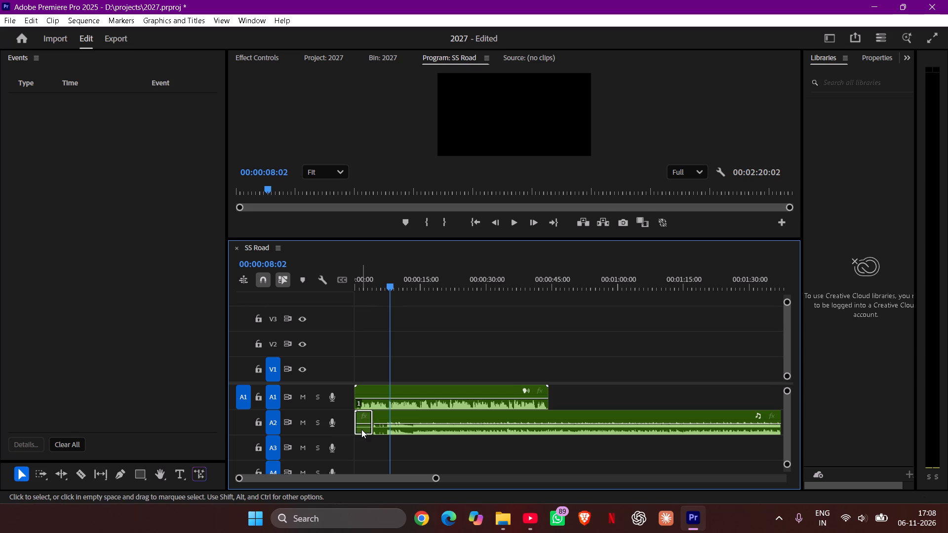
{"action": "key", "text": "shift+Delete"}
Play the voice and trimmed song together, replaying from the sequence start, to judge their relative loudness.
{"action": "key", "text": "space"}
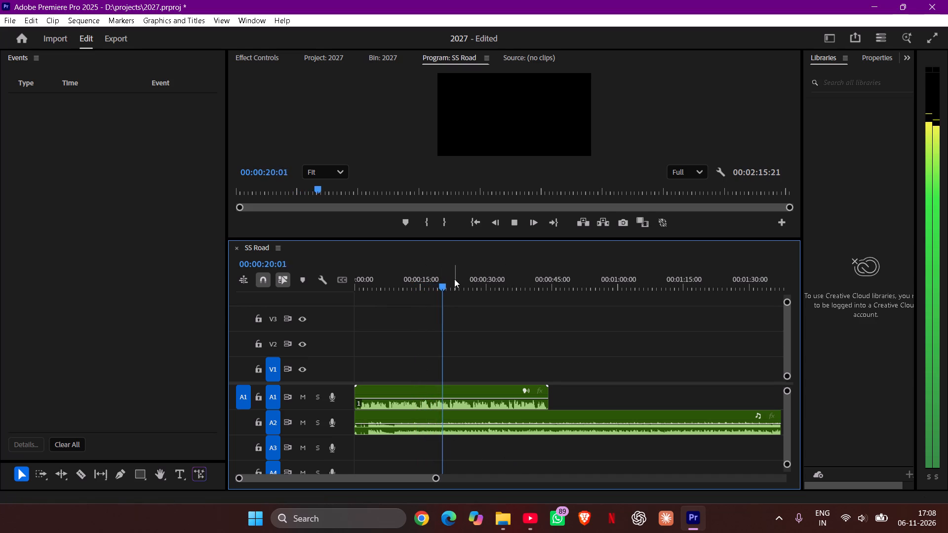
{"action": "left_click_drag", "start_coordinate": [445, 283], "coordinate": [246, 342]}
{"action": "key", "text": "space"}
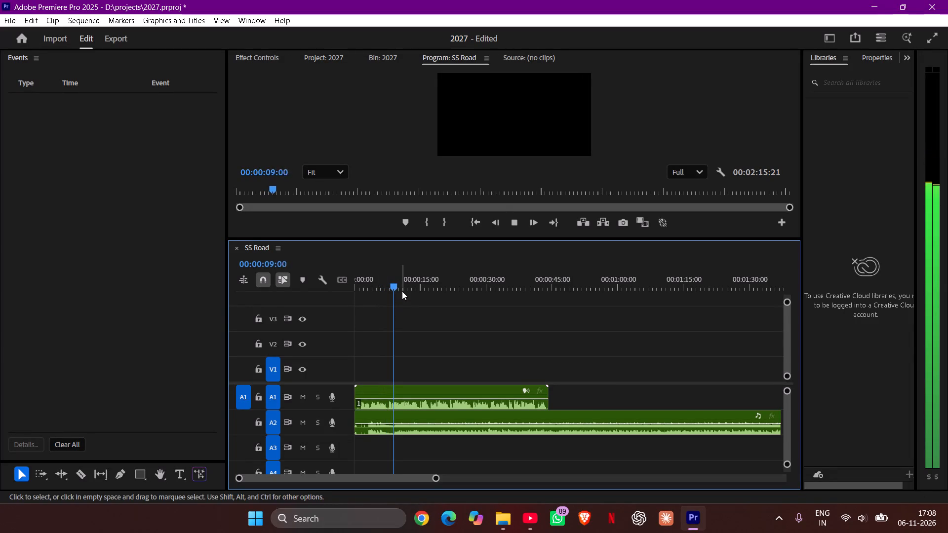
{"action": "key", "text": "space"}
{"action": "key", "text": "space"}
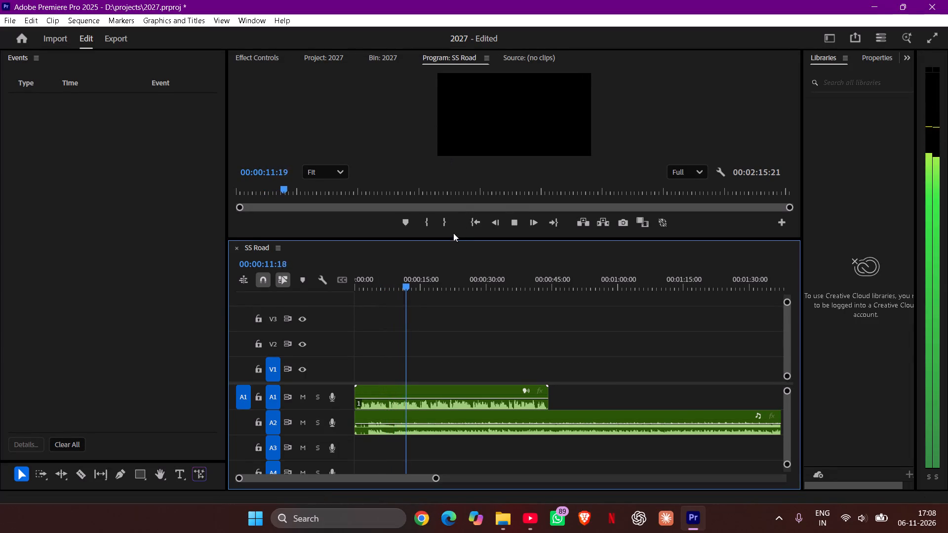
{"action": "key", "text": "space"}
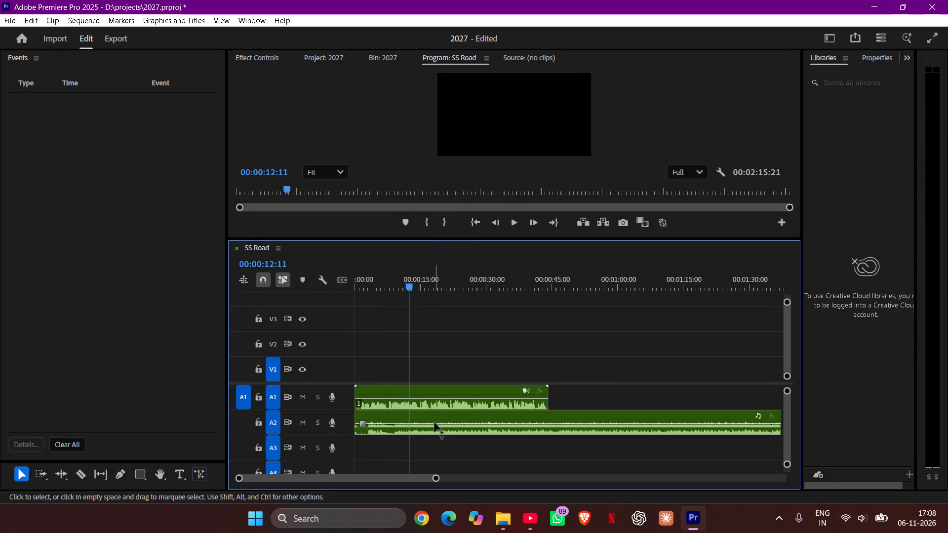
Set the volume of the Watchin.mp3 clip on A2 to -5 dB.
{"action": "left_click", "coordinate": [434, 430]}
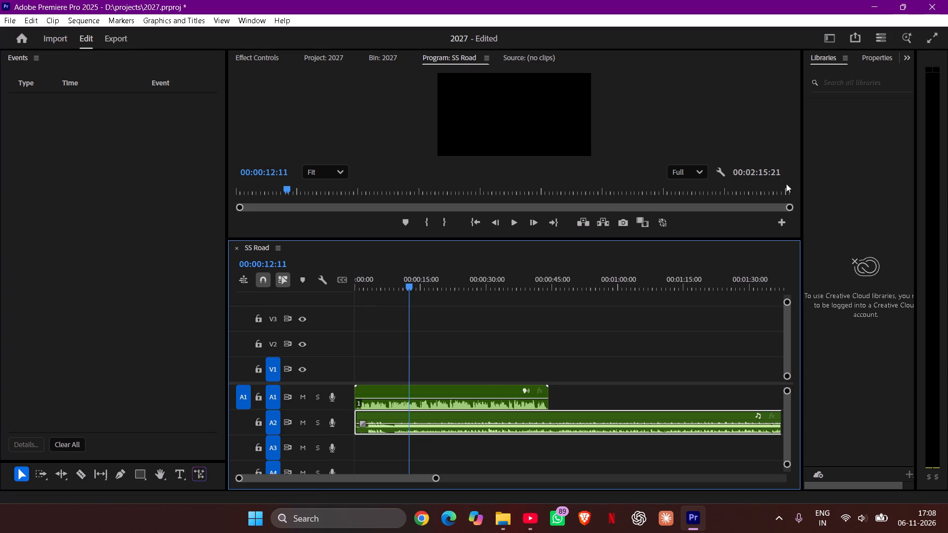
{"action": "left_click_drag", "start_coordinate": [802, 168], "coordinate": [661, 215]}
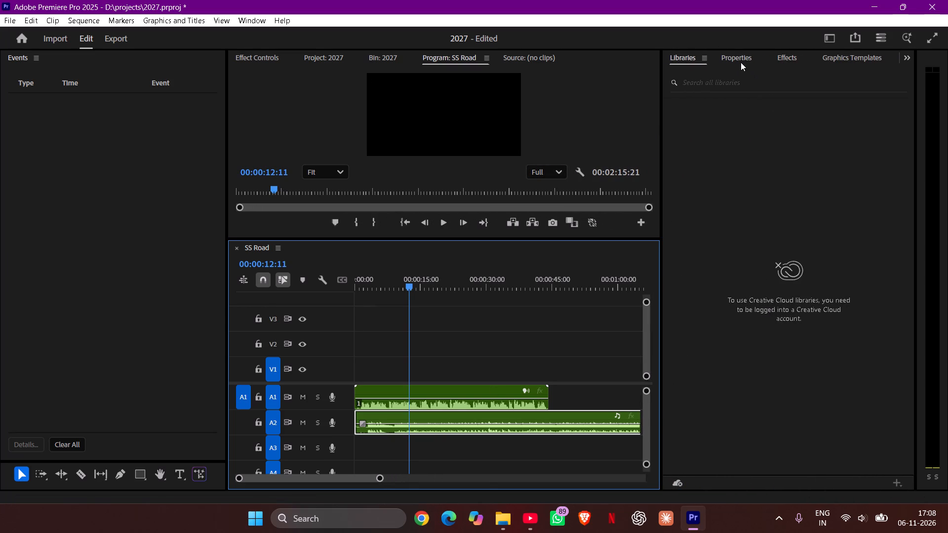
{"action": "left_click", "coordinate": [741, 62]}
{"action": "left_click", "coordinate": [848, 125]}
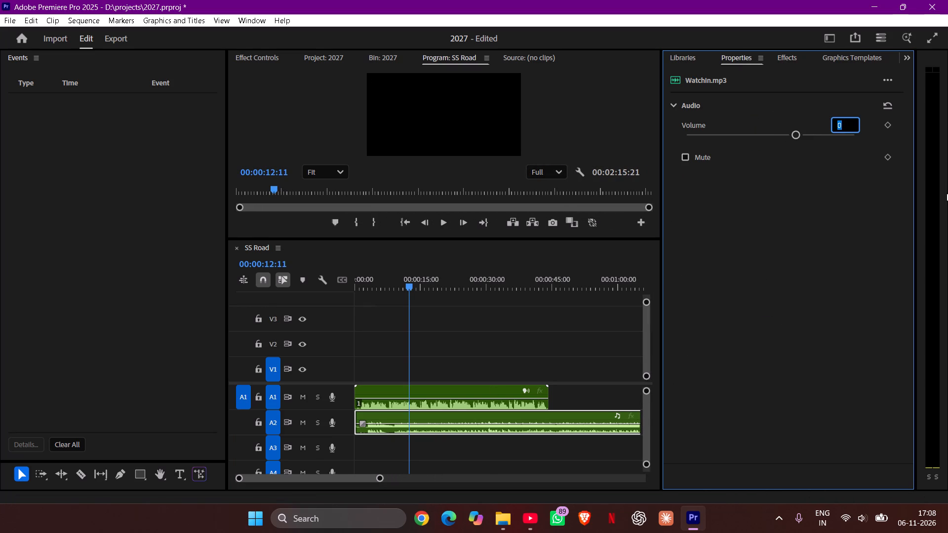
{"action": "type", "text": "-5"}
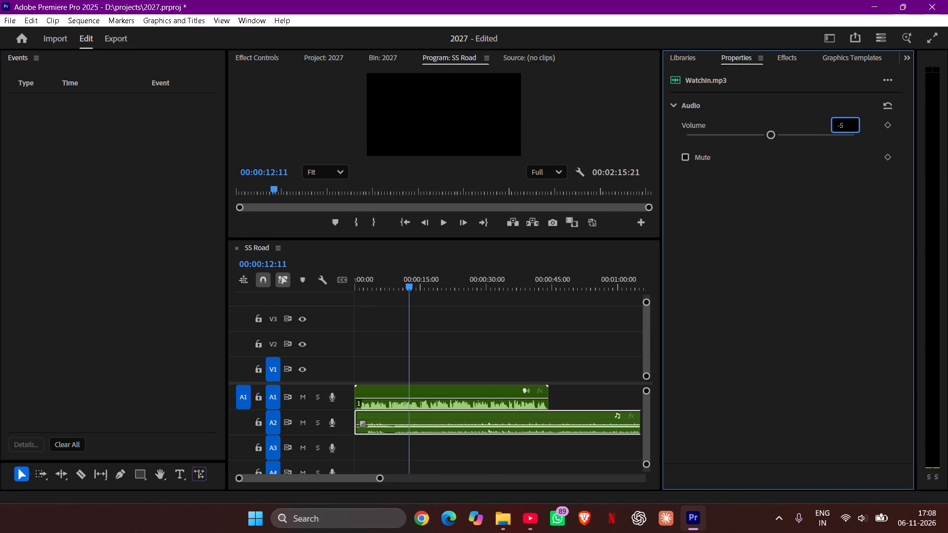
{"action": "key", "text": "Return"}
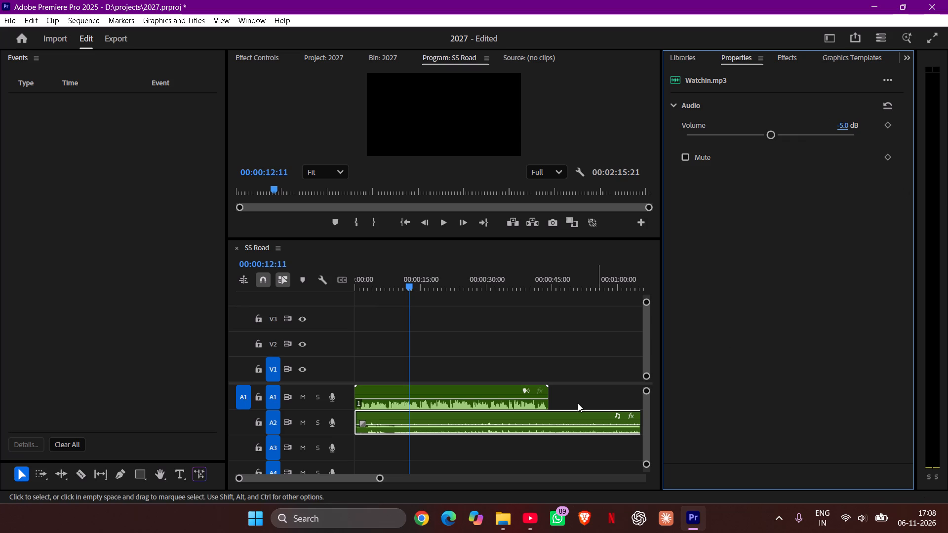
Set the volume of the SS Road.m4a voice clip on A1 to +5 dB.
{"action": "left_click", "coordinate": [520, 404]}
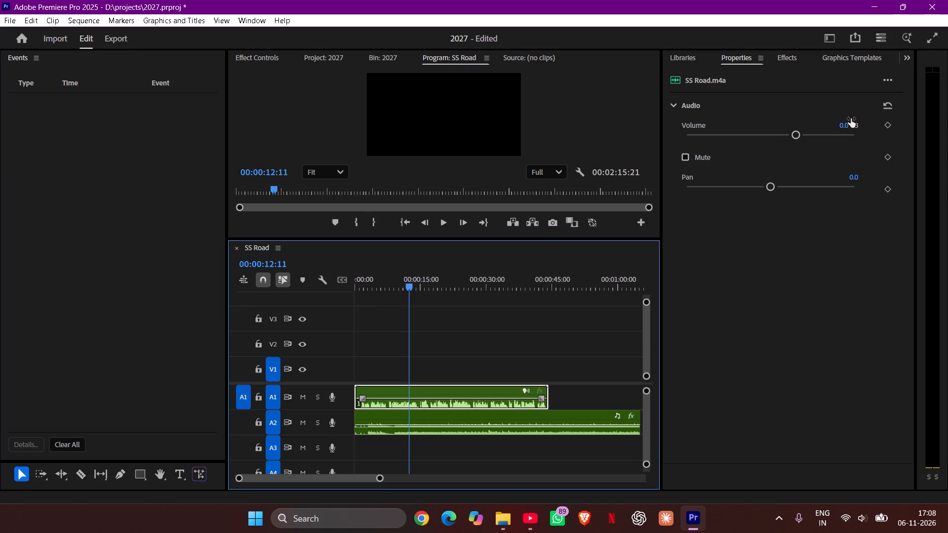
{"action": "left_click", "coordinate": [852, 120]}
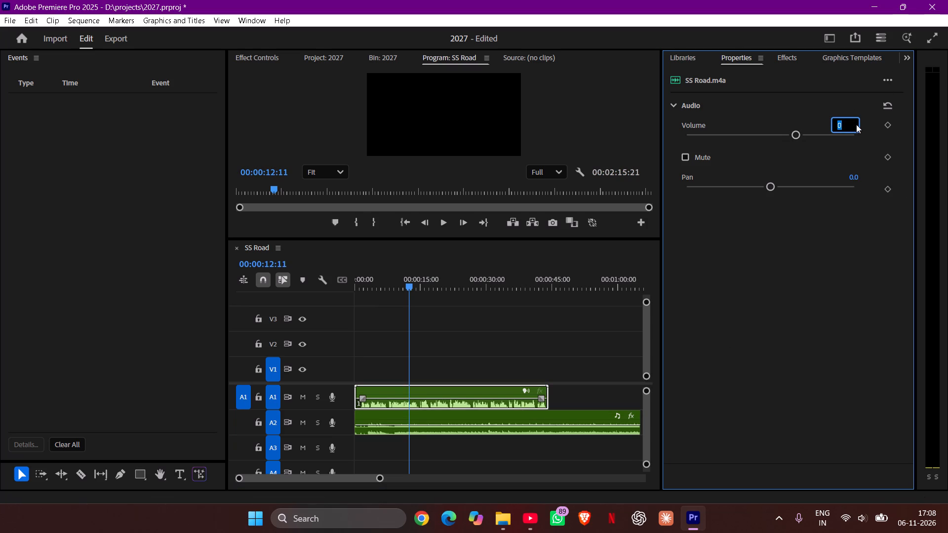
{"action": "type", "text": "+5"}
{"action": "key", "text": "Return"}
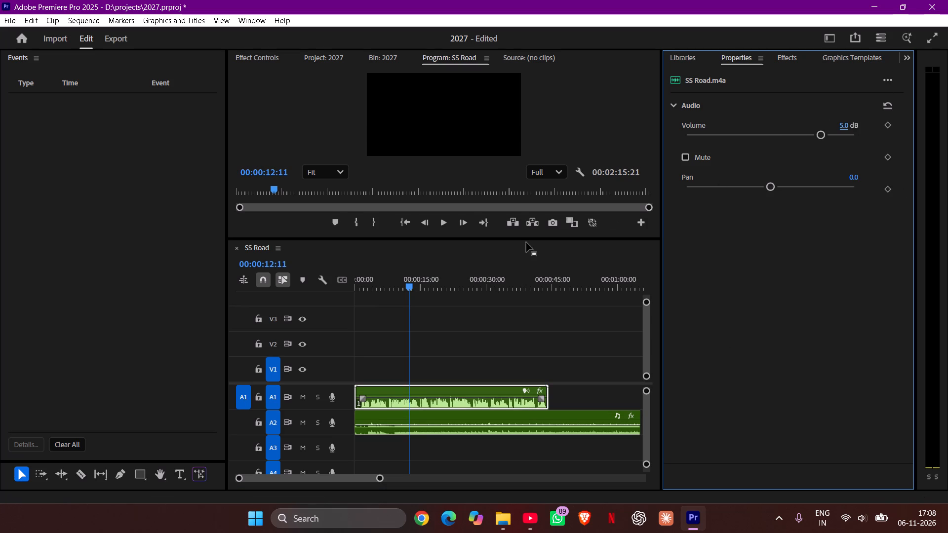
Play the sequence from the start to review the adjusted audio balance, then return the playhead to 00:00:00:00.
{"action": "left_click_drag", "start_coordinate": [409, 280], "coordinate": [316, 312]}
{"action": "key", "text": "space"}
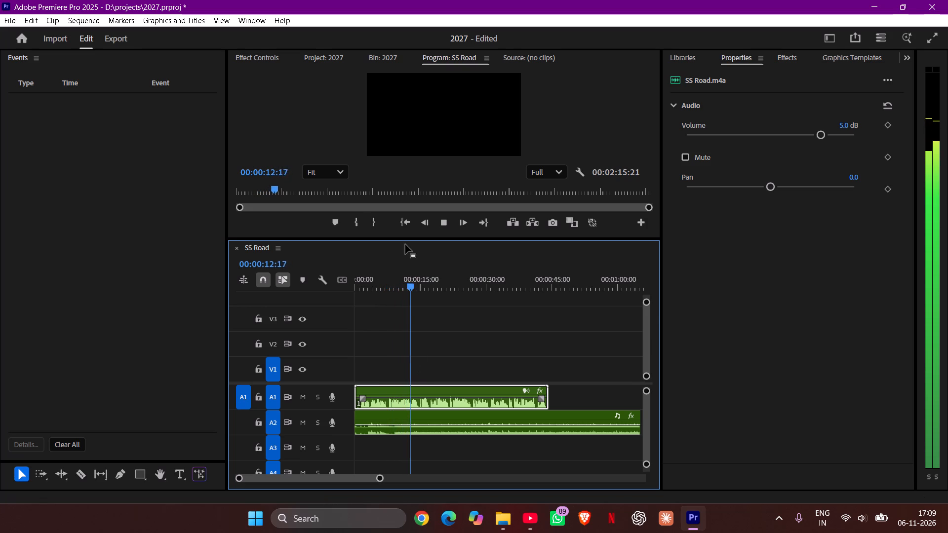
{"action": "left_click_drag", "start_coordinate": [417, 284], "coordinate": [389, 286]}
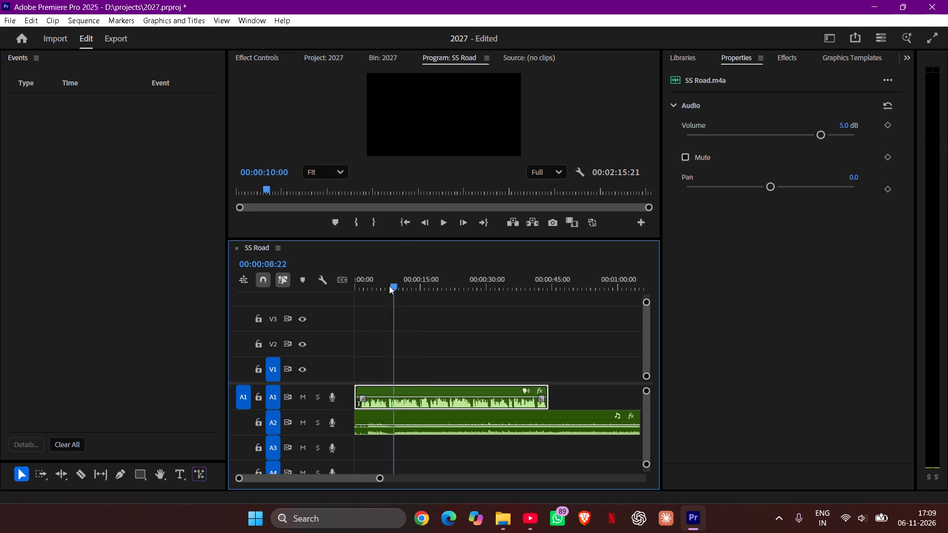
{"action": "left_click_drag", "start_coordinate": [389, 286], "coordinate": [295, 298]}
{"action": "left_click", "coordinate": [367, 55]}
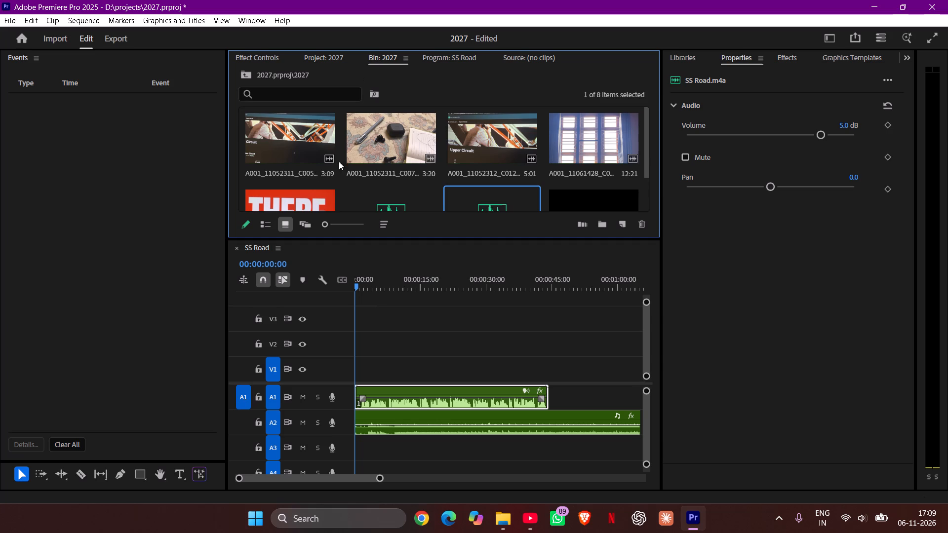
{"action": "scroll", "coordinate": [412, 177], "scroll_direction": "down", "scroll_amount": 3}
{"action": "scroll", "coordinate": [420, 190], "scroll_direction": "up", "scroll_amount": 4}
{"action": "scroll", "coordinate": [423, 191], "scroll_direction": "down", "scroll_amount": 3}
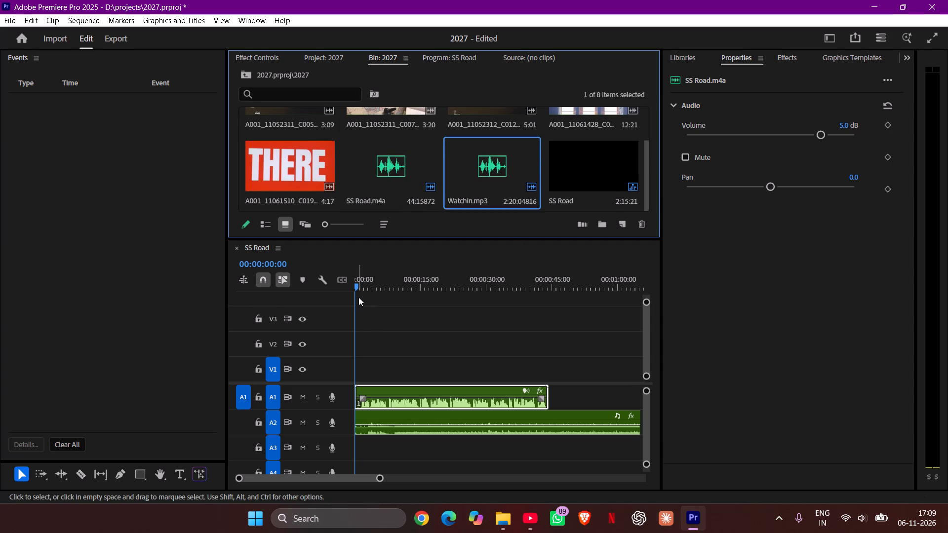
Play the opening of the mix in short passes and park the playhead at 00:00:03:23.
{"action": "key", "text": "space"}
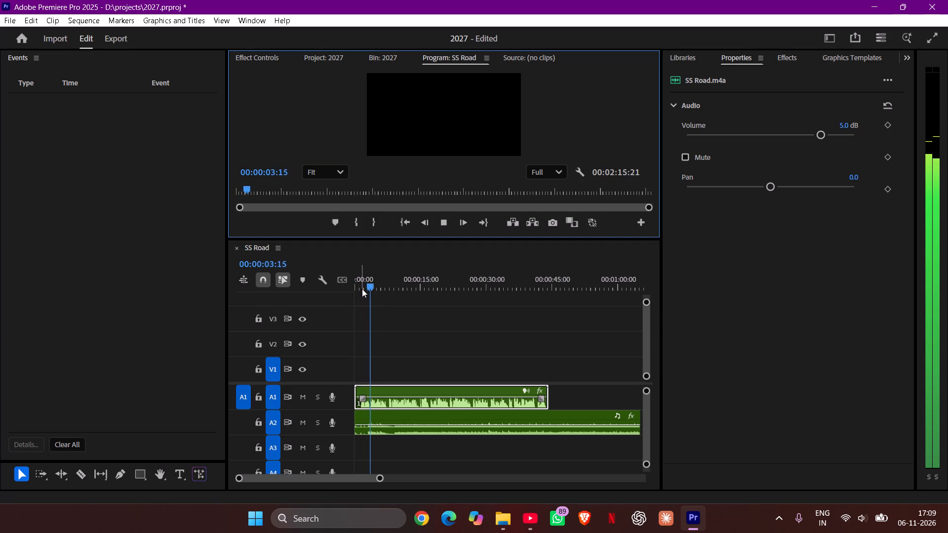
{"action": "key", "text": "space"}
{"action": "left_click_drag", "start_coordinate": [378, 284], "coordinate": [375, 284]}
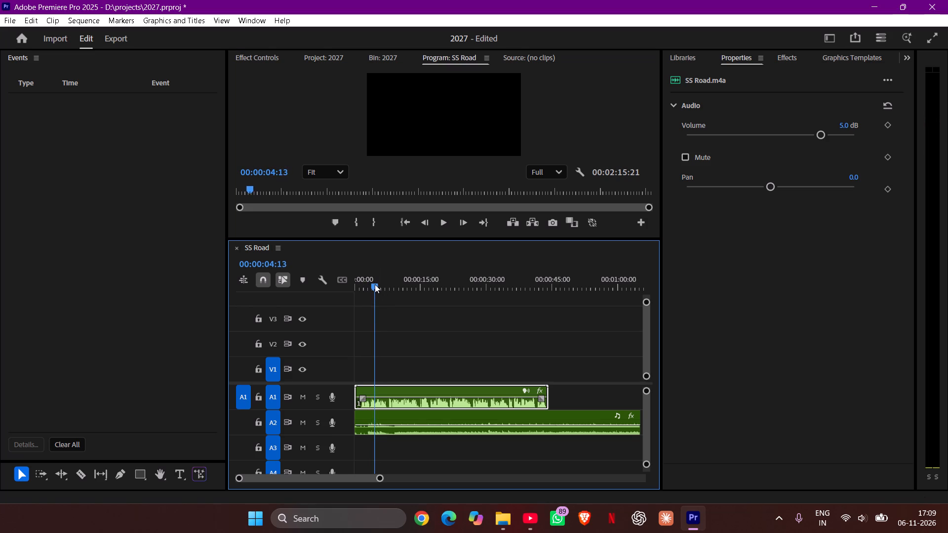
{"action": "left_click_drag", "start_coordinate": [375, 284], "coordinate": [368, 295]}
{"action": "key", "text": "space"}
{"action": "key", "text": "space"}
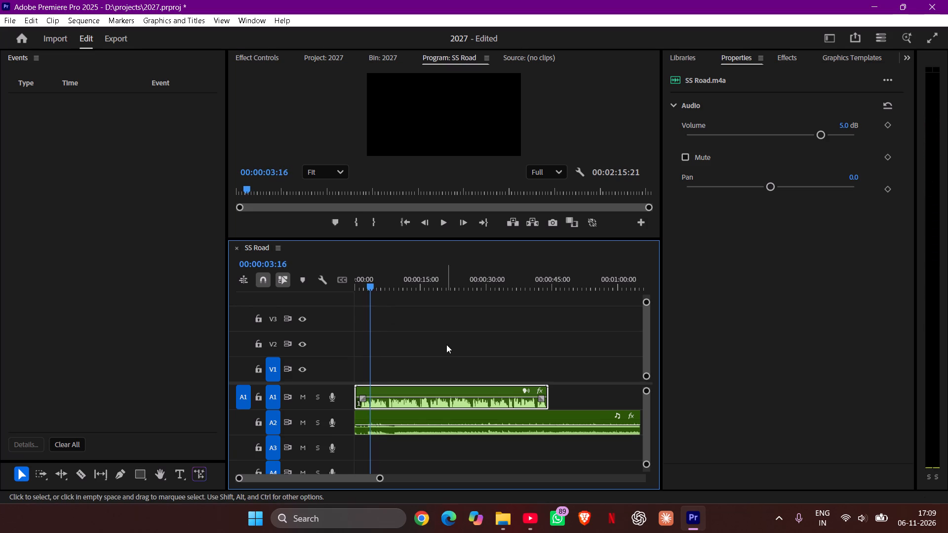
{"action": "key", "text": "space"}
{"action": "key", "text": "space"}
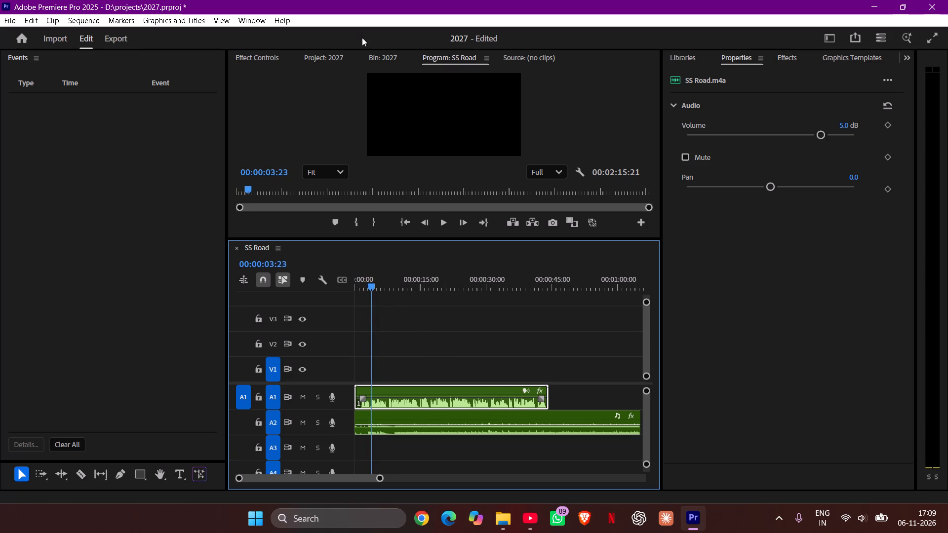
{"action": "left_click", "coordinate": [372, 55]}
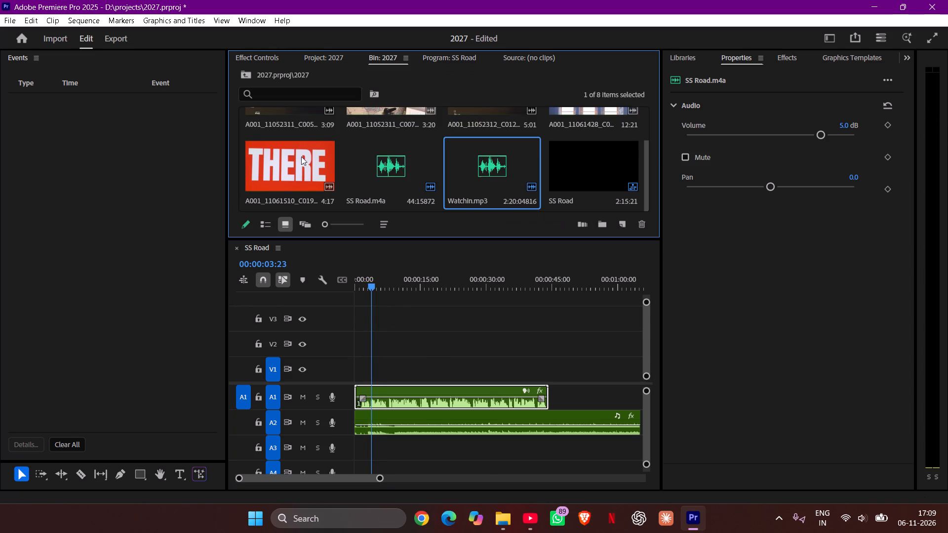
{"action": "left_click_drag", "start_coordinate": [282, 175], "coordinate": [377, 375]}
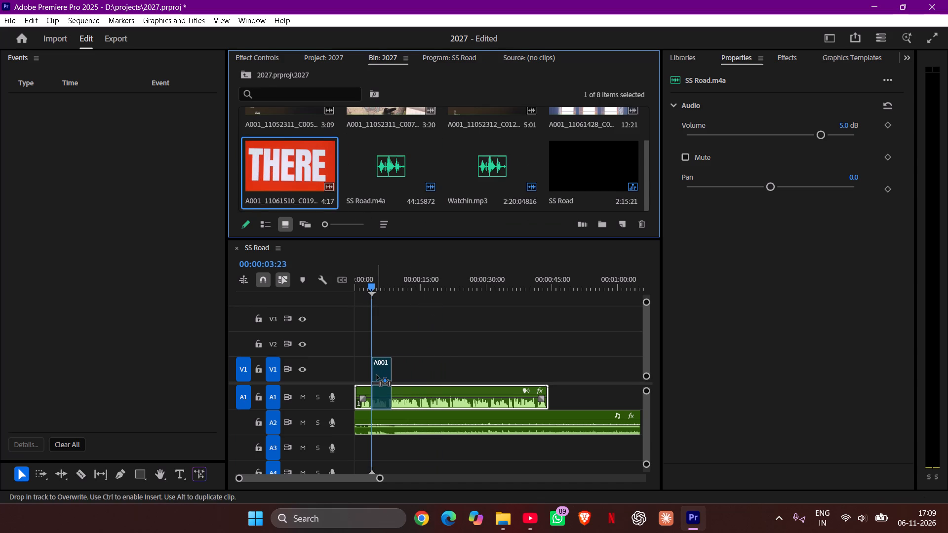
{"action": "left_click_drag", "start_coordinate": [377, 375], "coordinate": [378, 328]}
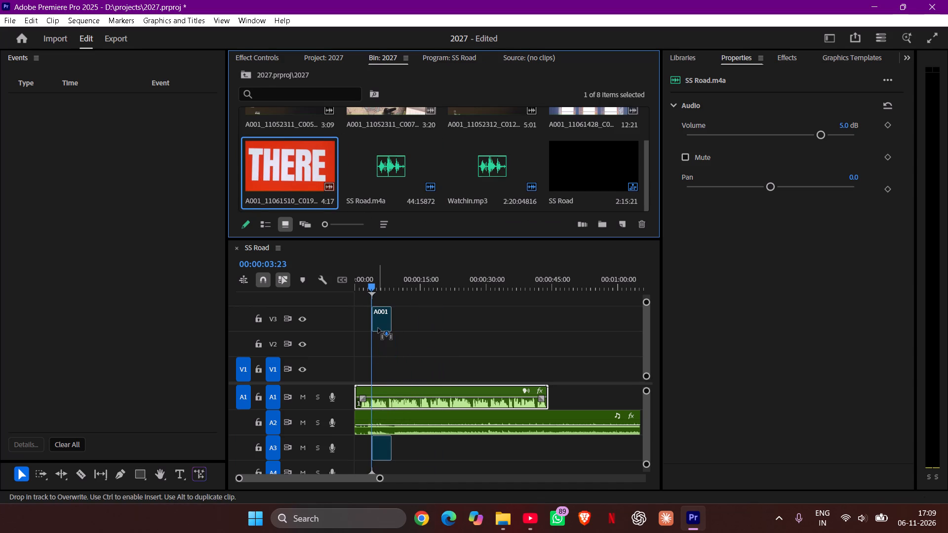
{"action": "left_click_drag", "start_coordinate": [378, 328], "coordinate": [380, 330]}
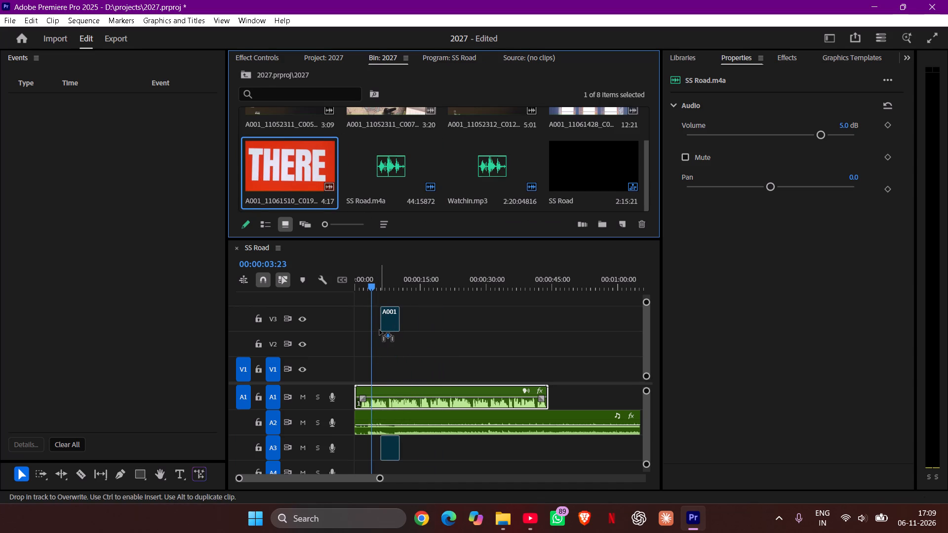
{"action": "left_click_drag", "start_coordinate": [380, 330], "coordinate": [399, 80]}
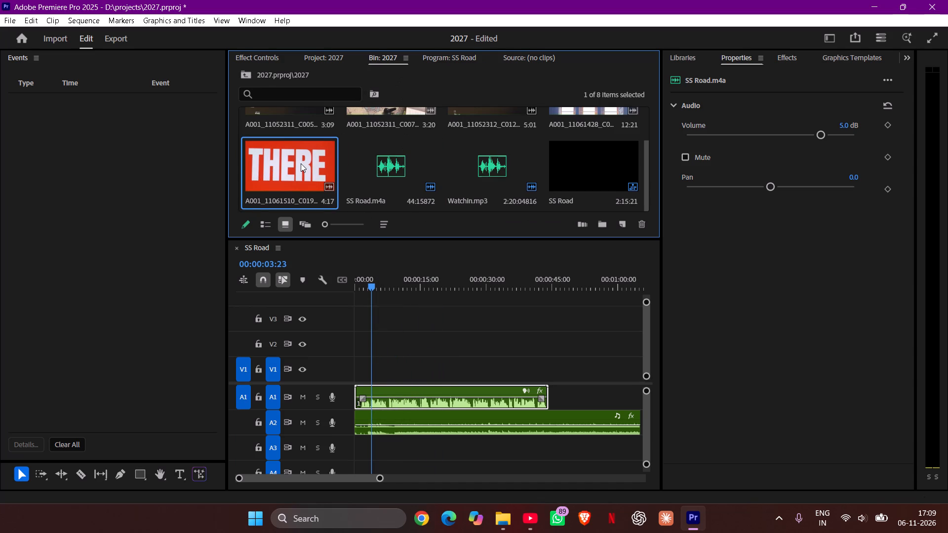
Place only the video of A001_11061510_C019.mov on track V1, starting at the playhead at 00:00:03:23.
{"action": "left_click", "coordinate": [301, 163]}
{"action": "double_click", "coordinate": [282, 184]}
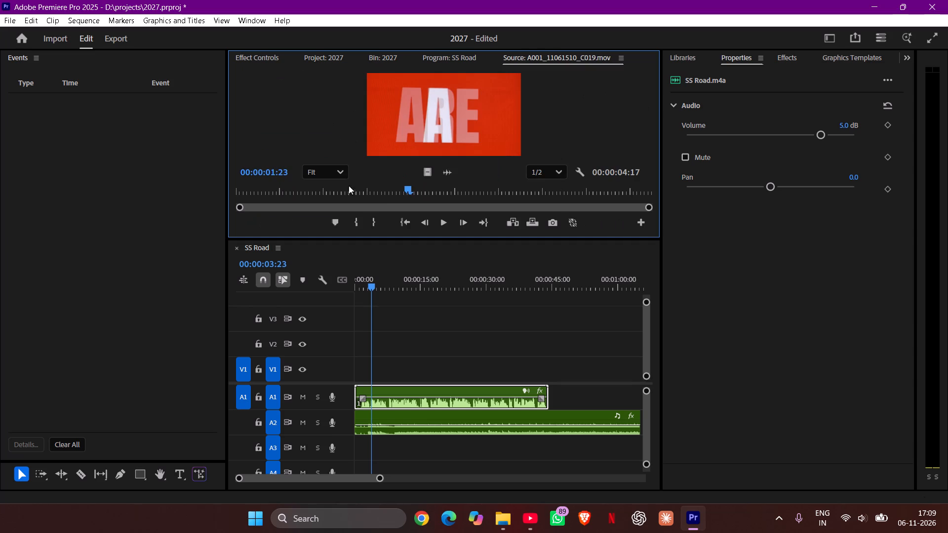
{"action": "left_click_drag", "start_coordinate": [429, 176], "coordinate": [442, 282]}
{"action": "left_click_drag", "start_coordinate": [442, 282], "coordinate": [373, 379]}
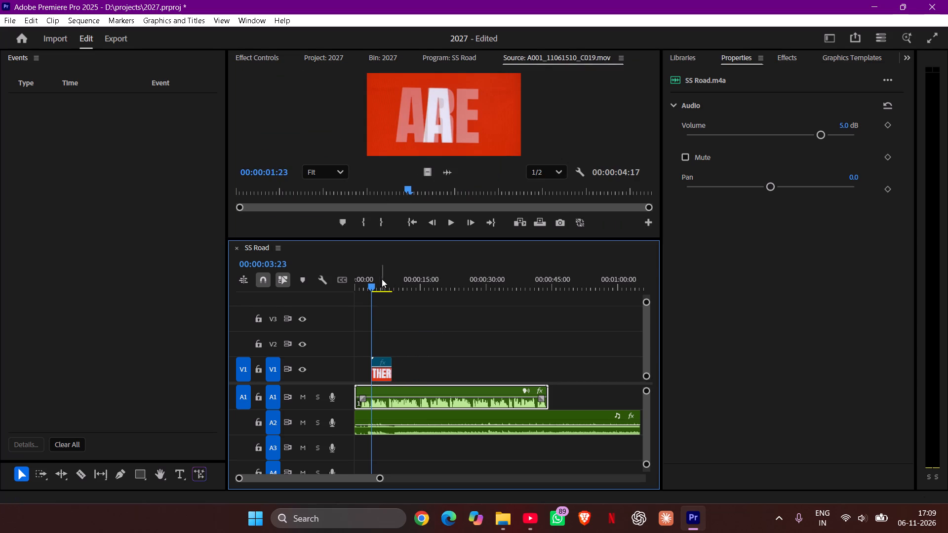
Play and scrub through the text clip on V1 to check how its words line up with the voice.
{"action": "key", "text": "space"}
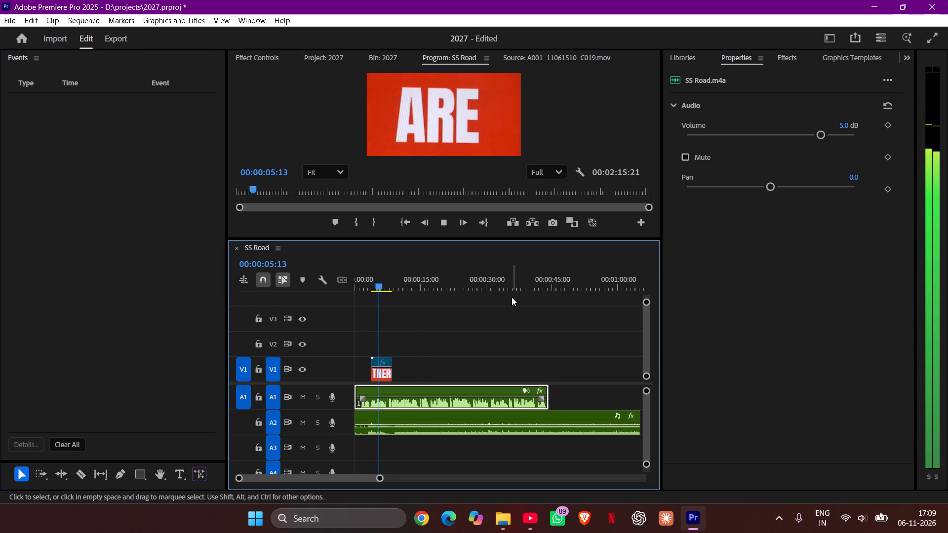
{"action": "key", "text": "space"}
{"action": "left_click", "coordinate": [449, 362]}
{"action": "left_click", "coordinate": [379, 363]}
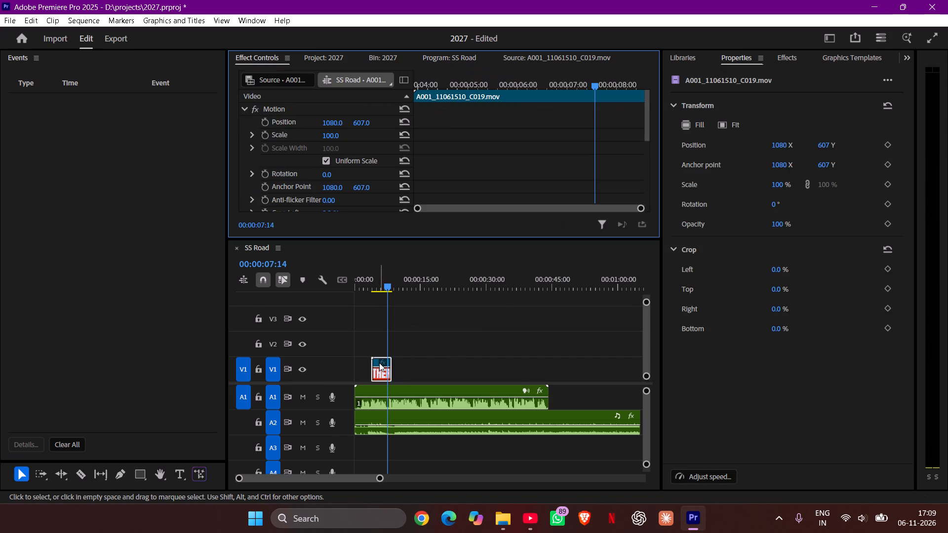
{"action": "left_click", "coordinate": [427, 367]}
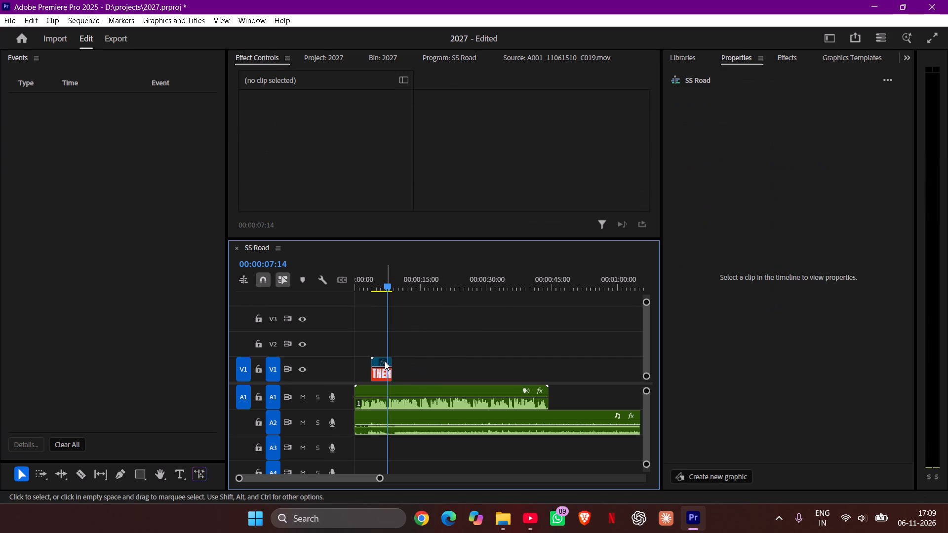
{"action": "left_click", "coordinate": [380, 361]}
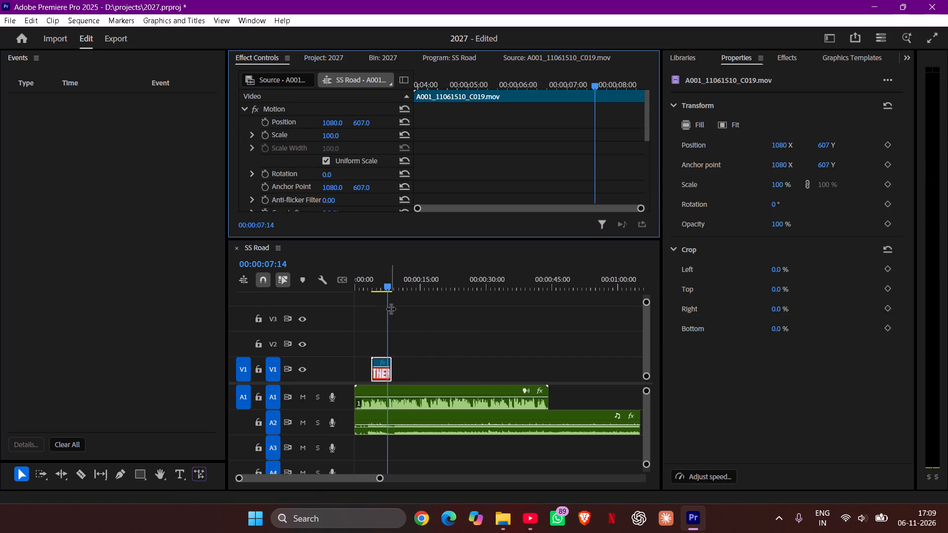
{"action": "left_click_drag", "start_coordinate": [386, 284], "coordinate": [374, 326]}
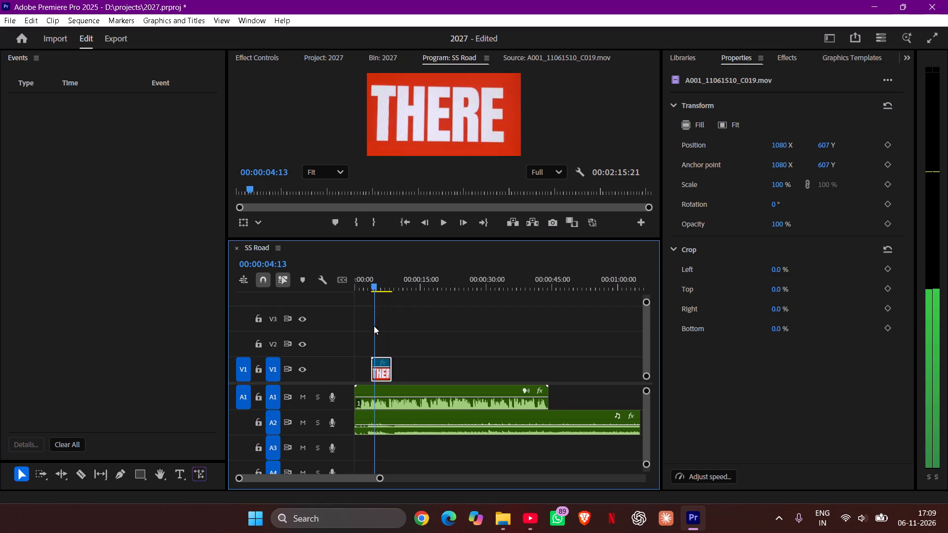
{"action": "left_click_drag", "start_coordinate": [374, 326], "coordinate": [377, 329]}
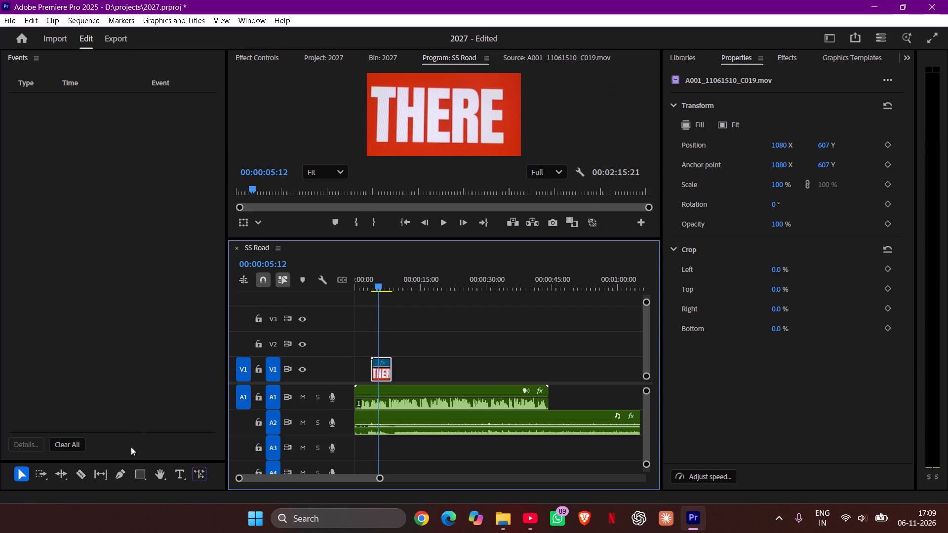
{"action": "left_click_drag", "start_coordinate": [112, 461], "coordinate": [134, 485]}
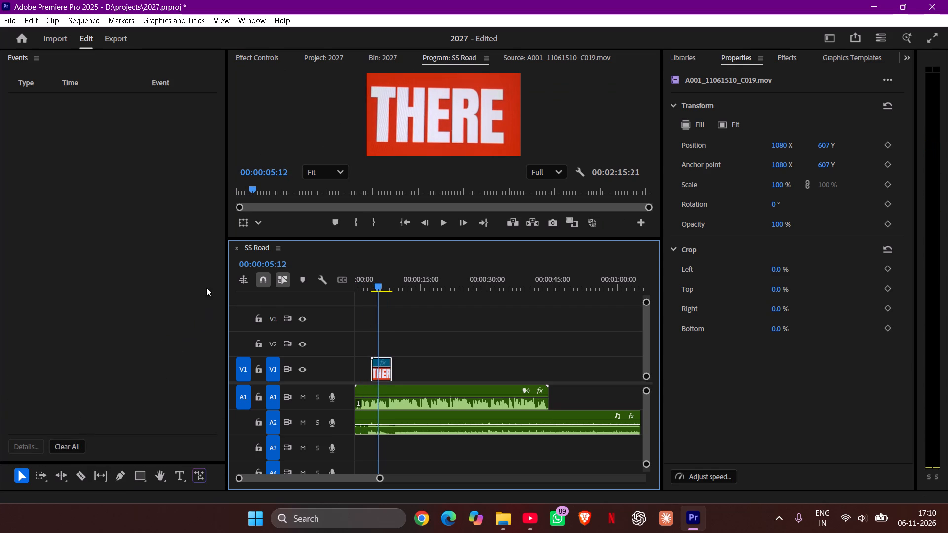
{"action": "left_click", "coordinate": [20, 58]}
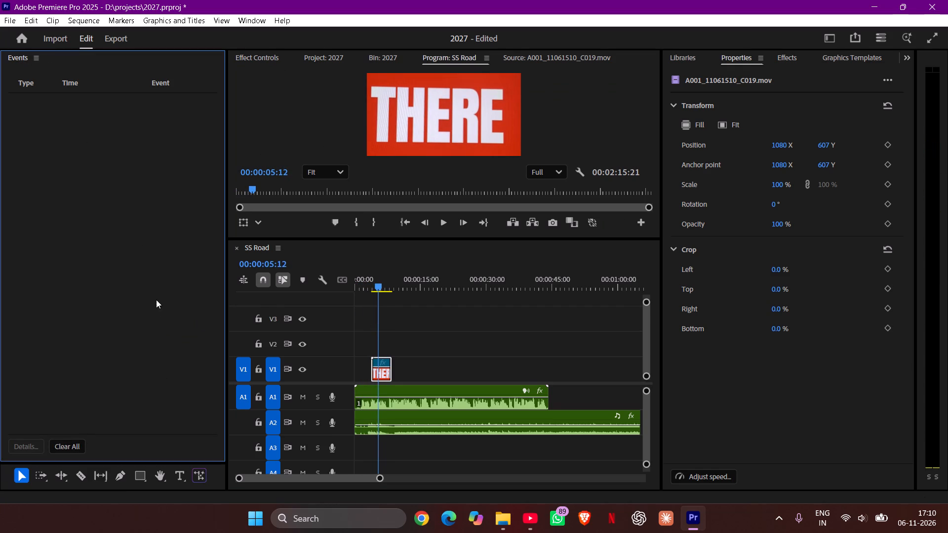
{"action": "key", "text": "space"}
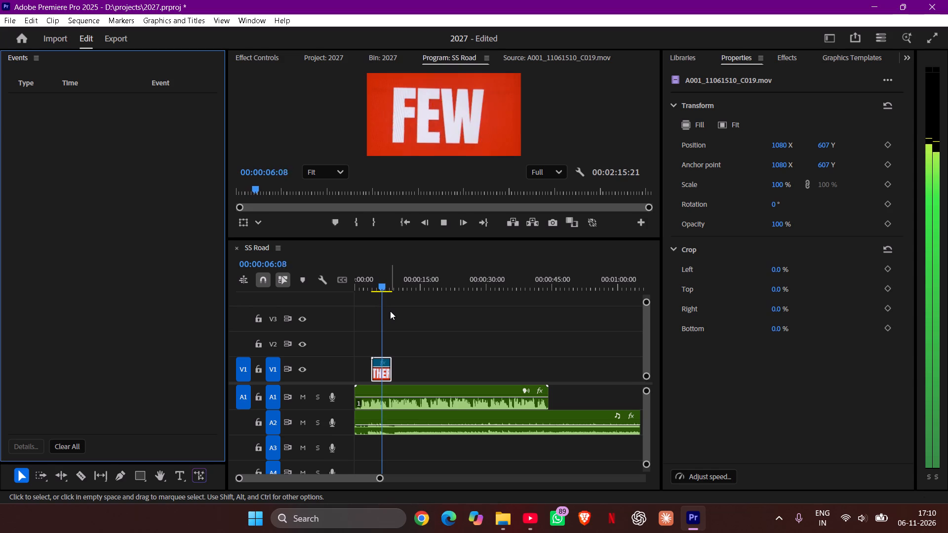
{"action": "key", "text": "space"}
{"action": "key", "text": "space"}
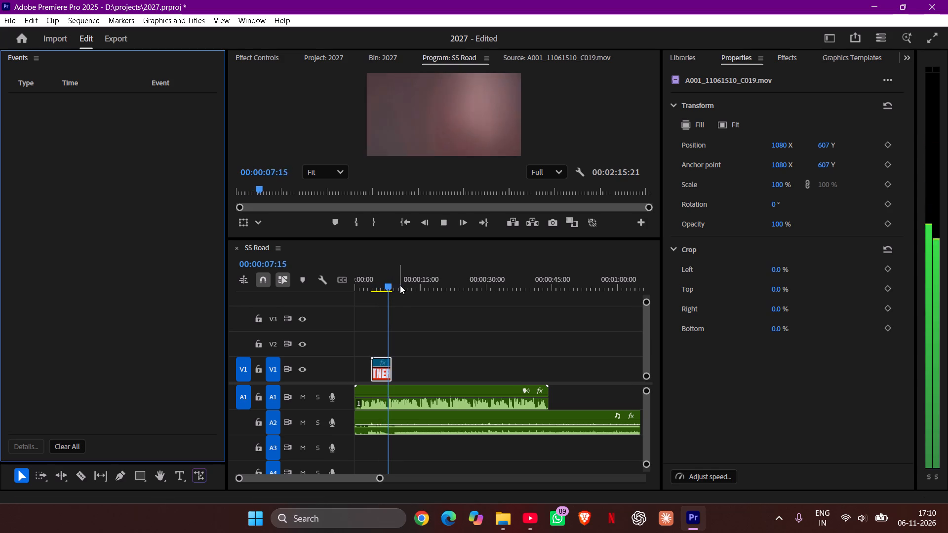
{"action": "key", "text": "space"}
Go back to the sequence's opening, play it briefly and scrub forward to the start of the V1 clip.
{"action": "left_click_drag", "start_coordinate": [392, 287], "coordinate": [357, 307]}
{"action": "left_click", "coordinate": [260, 62]}
{"action": "left_click", "coordinate": [298, 58]}
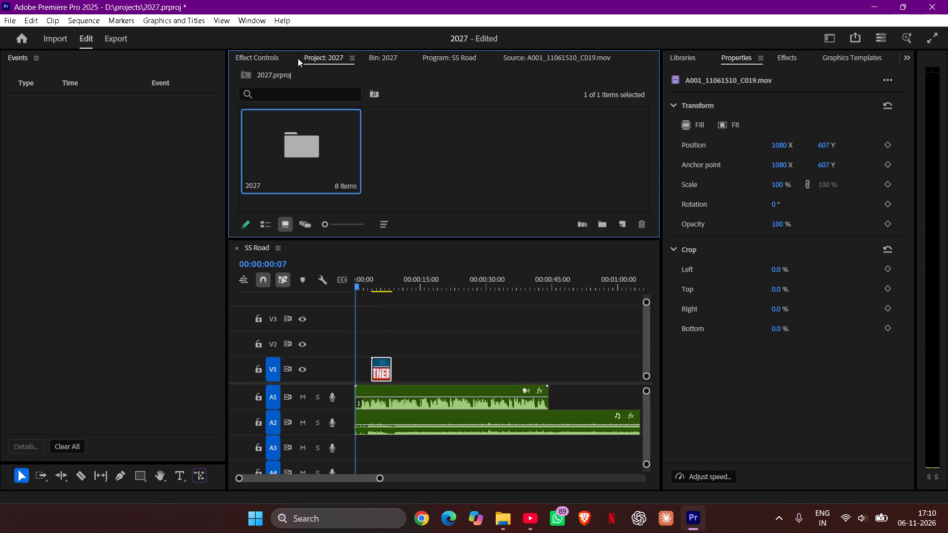
{"action": "left_click", "coordinate": [393, 55]}
{"action": "left_click", "coordinate": [446, 69]}
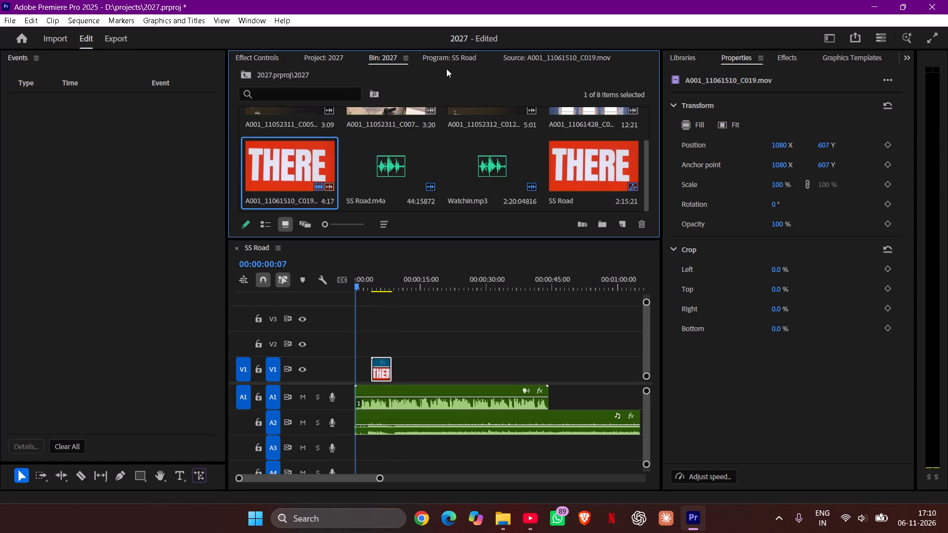
{"action": "left_click", "coordinate": [461, 54]}
{"action": "key", "text": "space"}
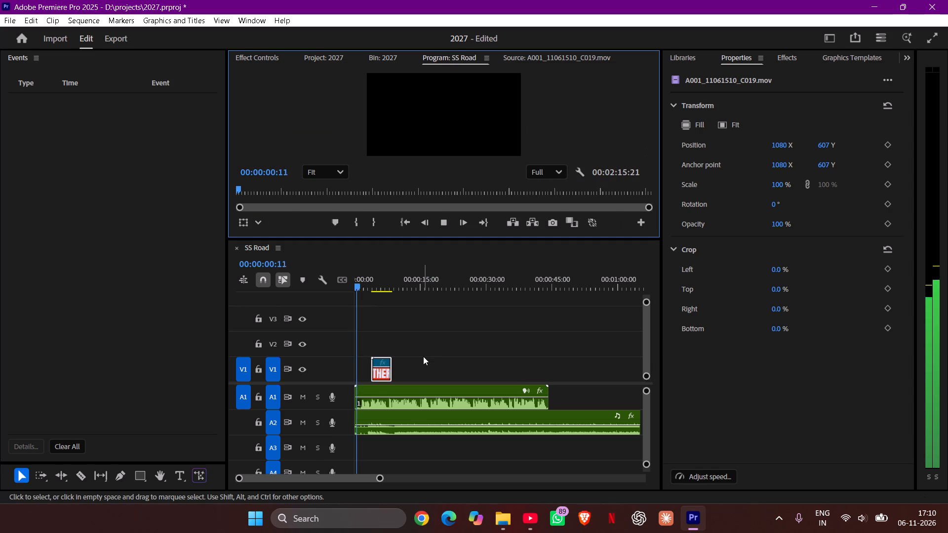
{"action": "left_click_drag", "start_coordinate": [362, 286], "coordinate": [367, 287]}
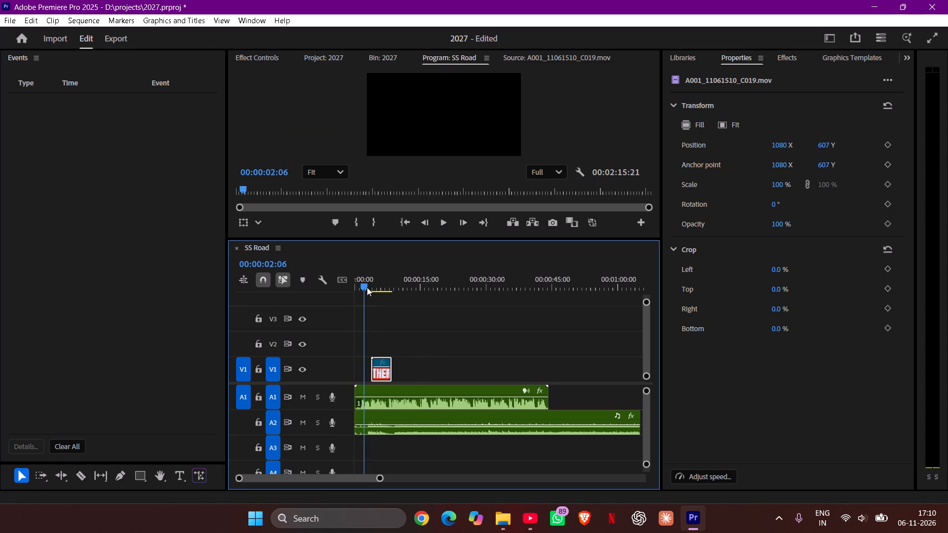
{"action": "left_click_drag", "start_coordinate": [367, 287], "coordinate": [370, 308]}
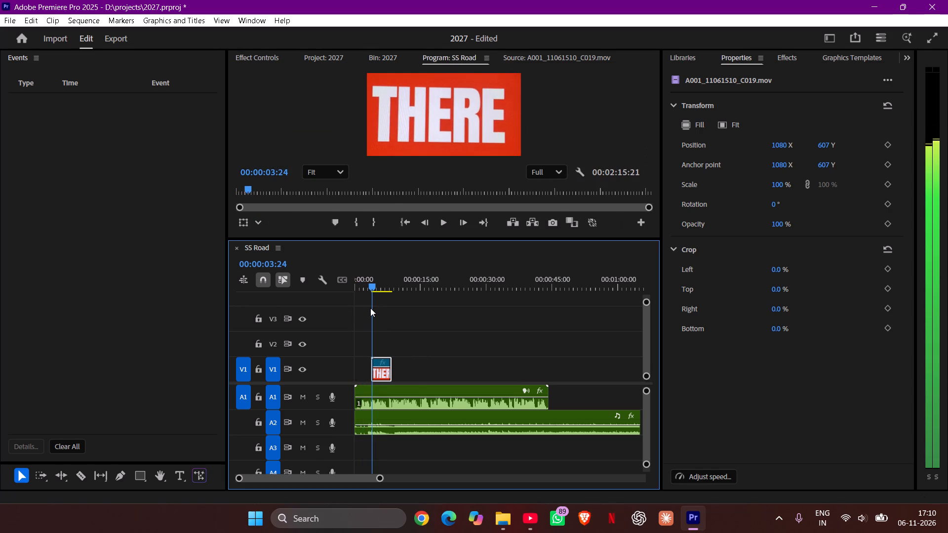
{"action": "left_click_drag", "start_coordinate": [370, 308], "coordinate": [370, 310]}
Dock the SS Road Program monitor in the same panel group as Events.
{"action": "left_click_drag", "start_coordinate": [448, 58], "coordinate": [47, 91]}
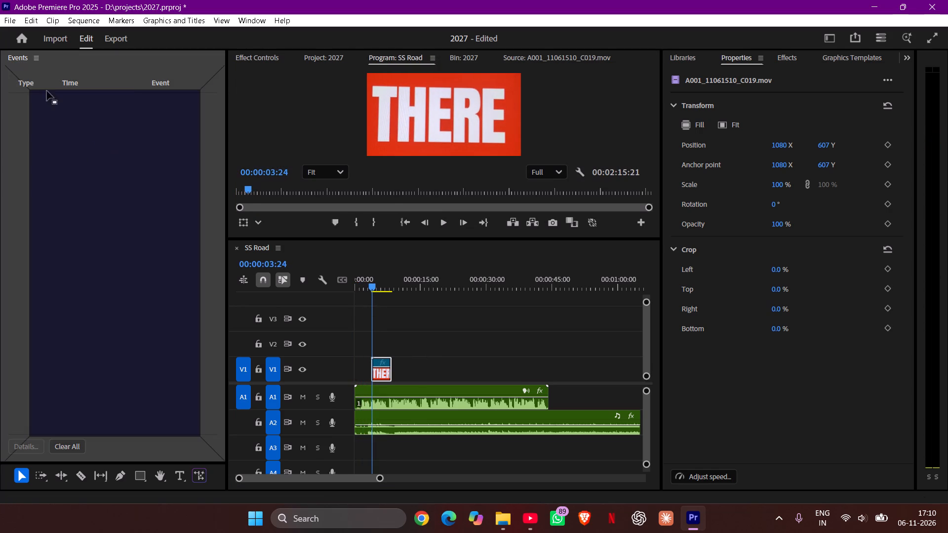
{"action": "left_click_drag", "start_coordinate": [47, 91], "coordinate": [57, 62]}
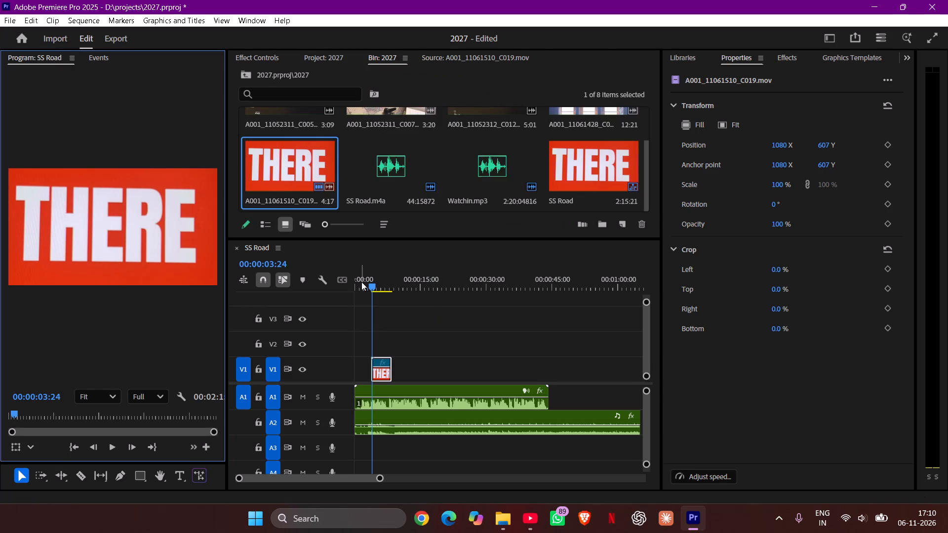
Review the V1 text clip from the start, split it at 00:00:07:03 after the word THINGS, and delete the piece after the cut.
{"action": "left_click_drag", "start_coordinate": [375, 285], "coordinate": [273, 318]}
{"action": "key", "text": "space"}
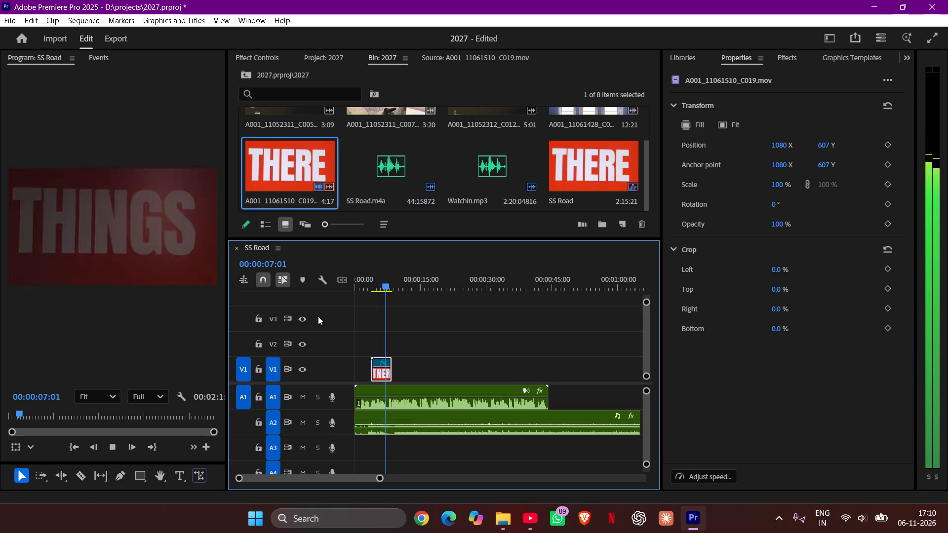
{"action": "key", "text": "space"}
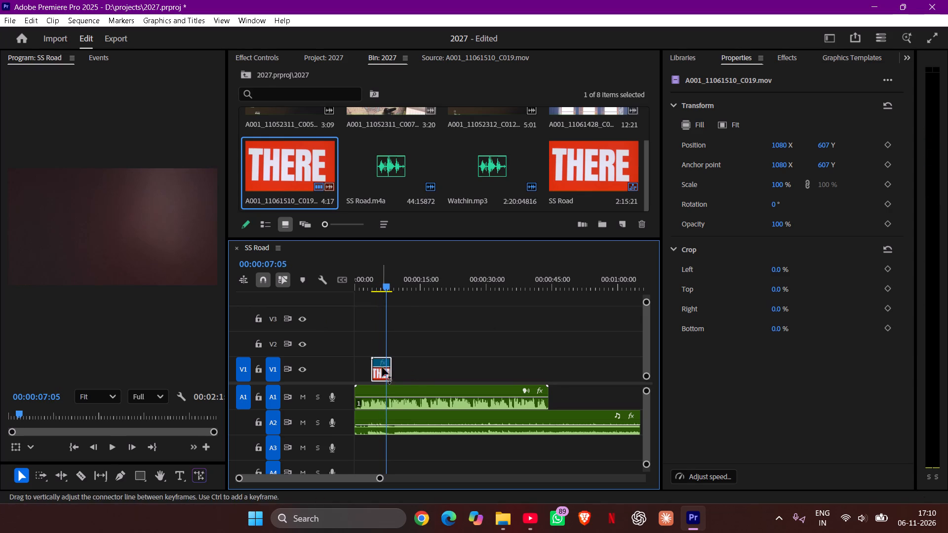
{"action": "left_click_drag", "start_coordinate": [383, 477], "coordinate": [380, 476]}
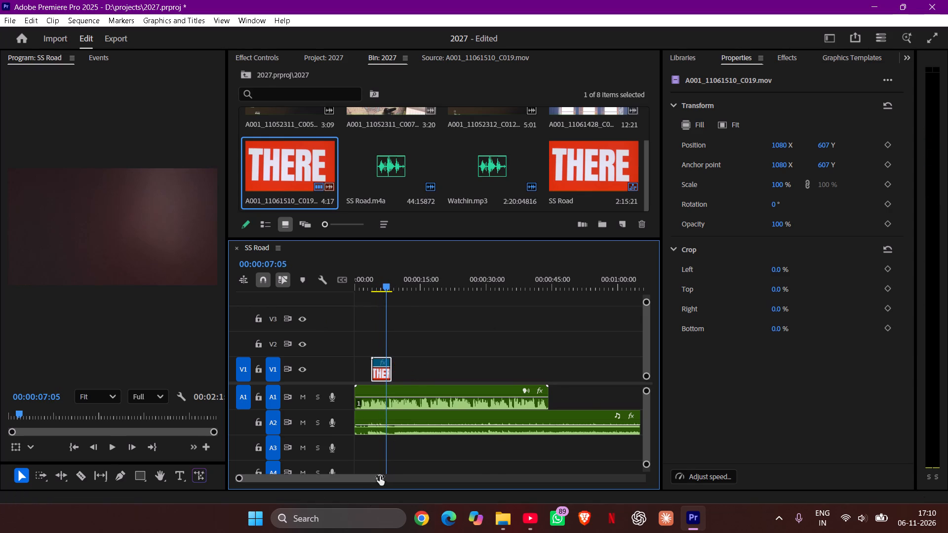
{"action": "left_click_drag", "start_coordinate": [380, 476], "coordinate": [336, 495]}
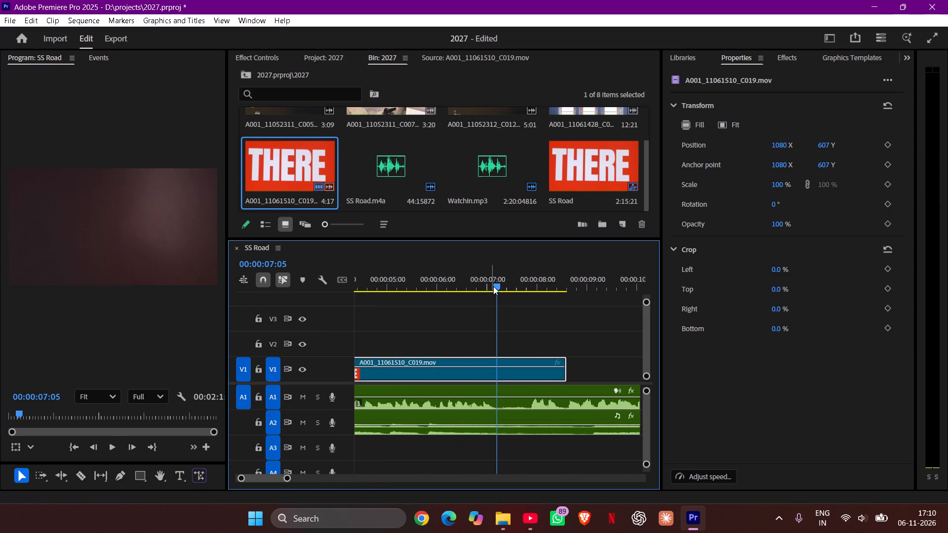
{"action": "left_click_drag", "start_coordinate": [496, 284], "coordinate": [491, 305]}
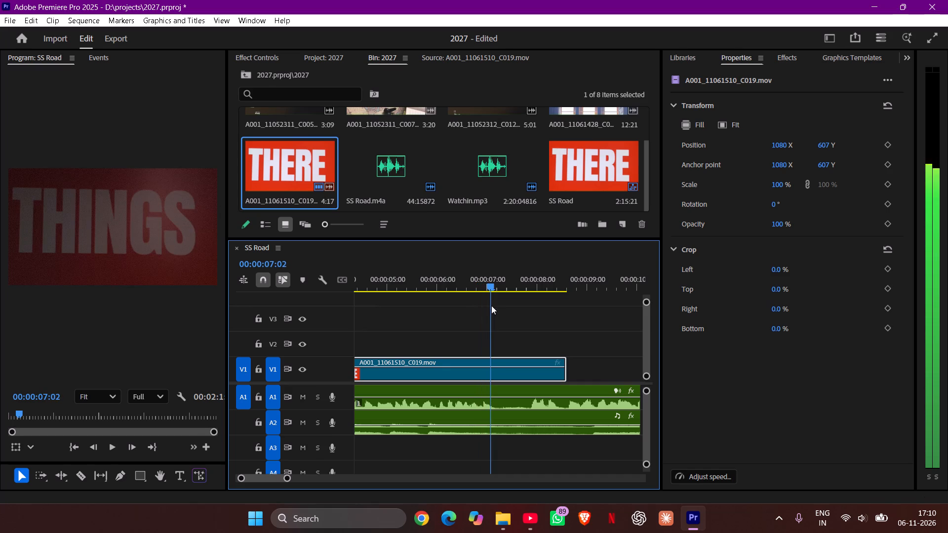
{"action": "left_click_drag", "start_coordinate": [491, 305], "coordinate": [485, 313]}
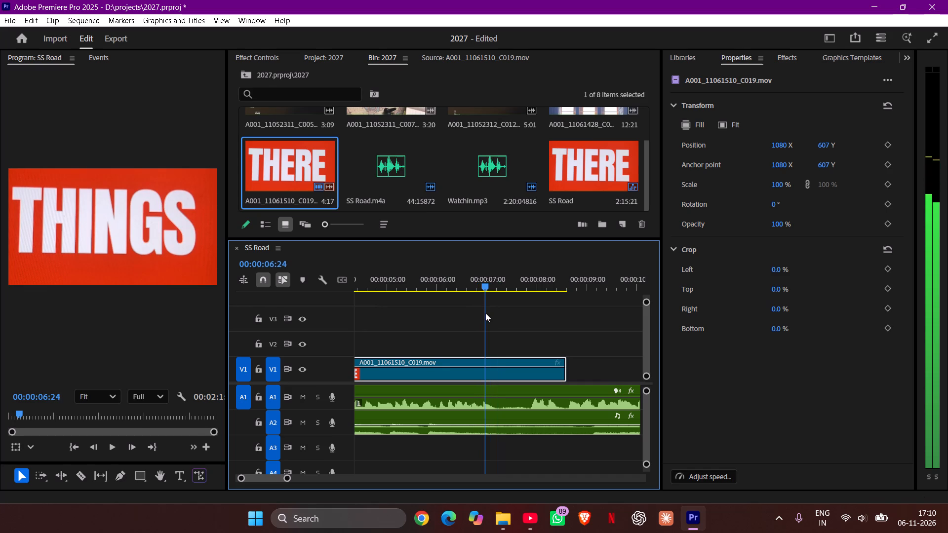
{"action": "left_click_drag", "start_coordinate": [485, 313], "coordinate": [462, 325]}
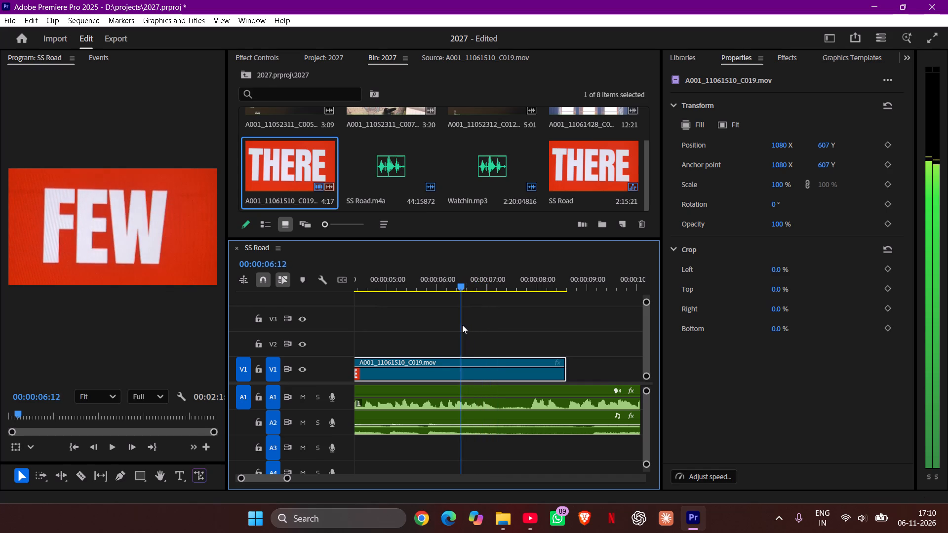
{"action": "left_click_drag", "start_coordinate": [462, 325], "coordinate": [479, 325]}
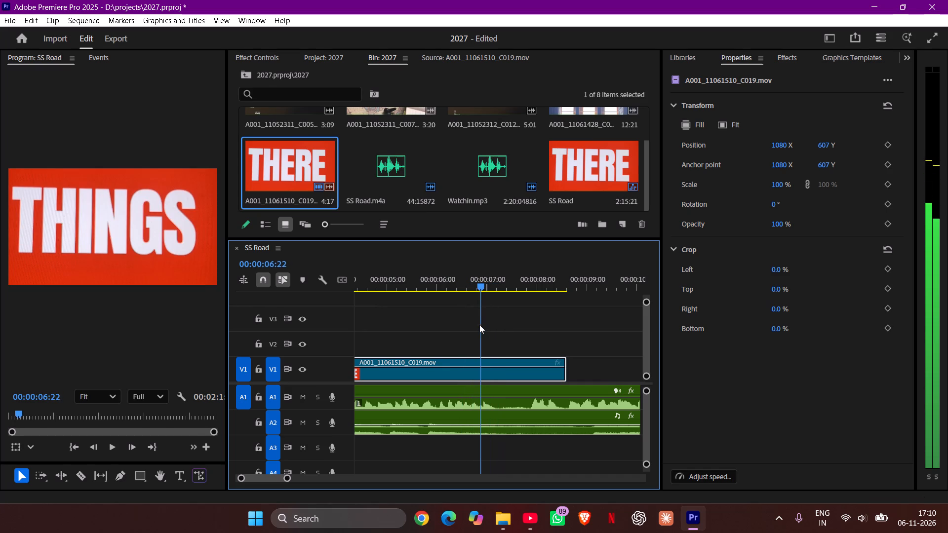
{"action": "left_click_drag", "start_coordinate": [479, 325], "coordinate": [492, 319]}
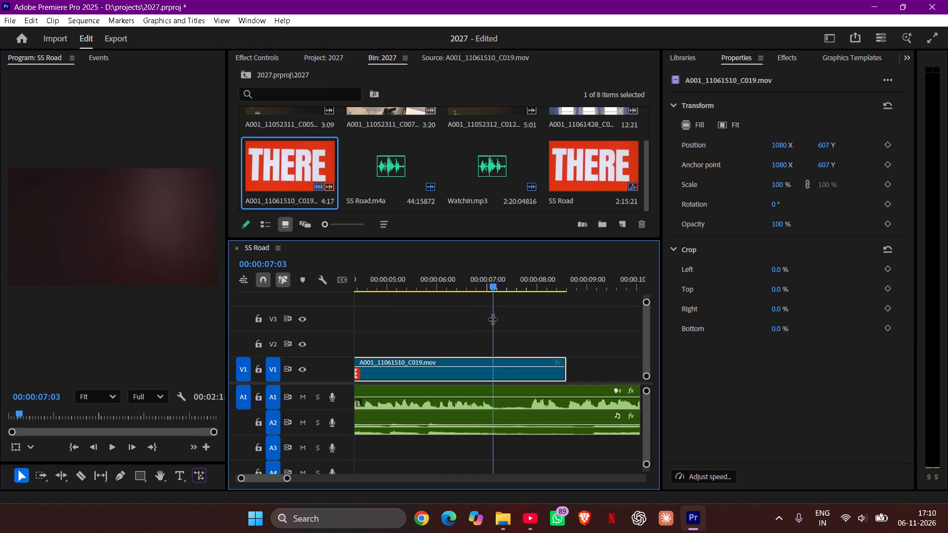
{"action": "key", "text": "c"}
{"action": "left_click", "coordinate": [497, 364]}
{"action": "key", "text": "v"}
{"action": "left_click", "coordinate": [531, 377]}
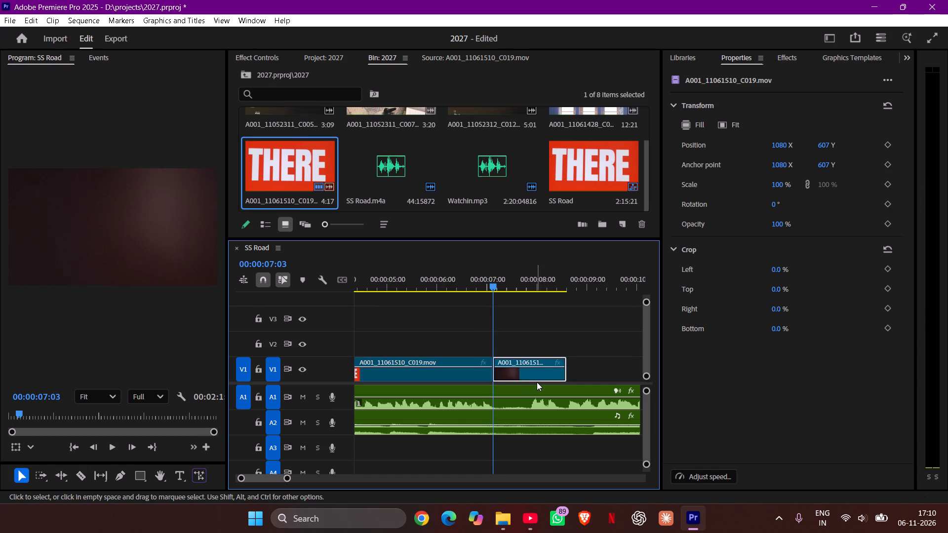
{"action": "key", "text": "Delete"}
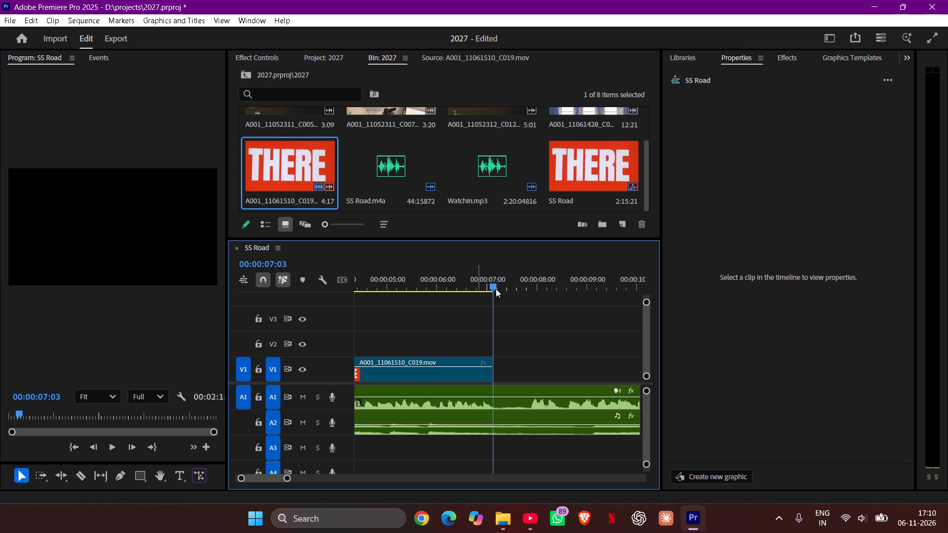
Split the V1 text clip at 00:00:04:13, during the word THERE.
{"action": "left_click_drag", "start_coordinate": [494, 283], "coordinate": [553, 383]}
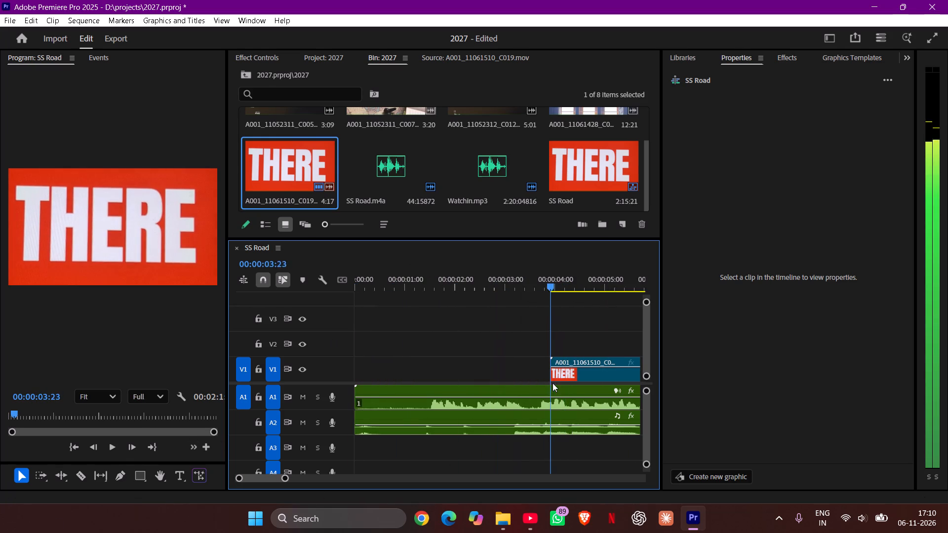
{"action": "left_click_drag", "start_coordinate": [553, 383], "coordinate": [617, 362]}
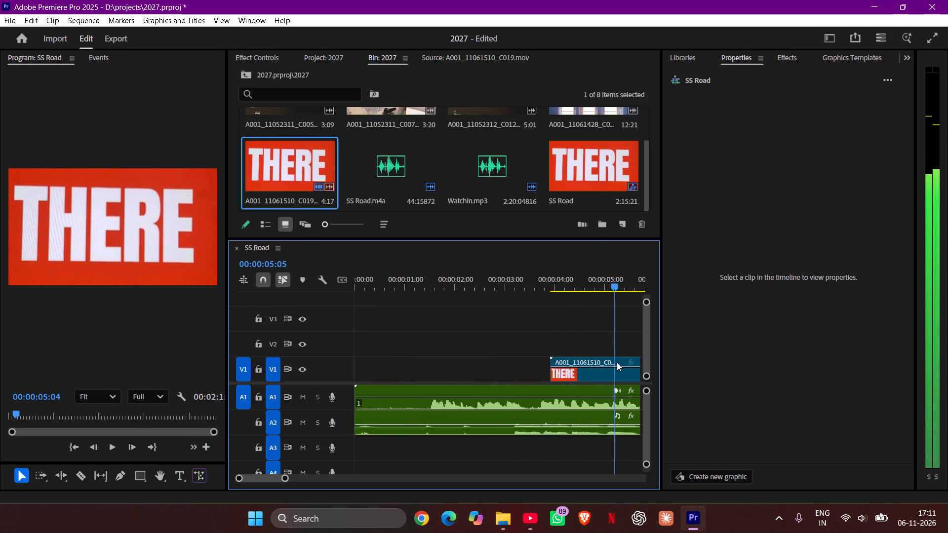
{"action": "left_click_drag", "start_coordinate": [617, 362], "coordinate": [608, 375]}
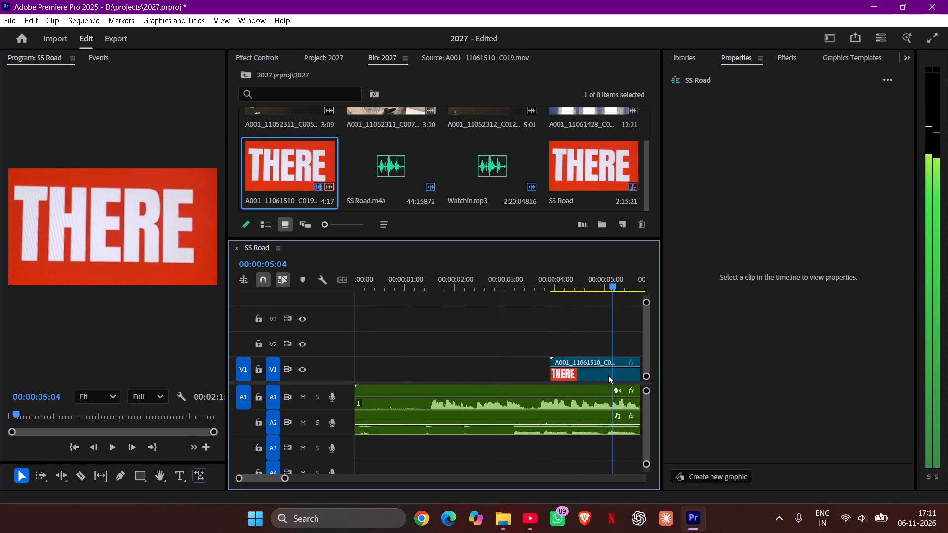
{"action": "left_click_drag", "start_coordinate": [608, 375], "coordinate": [582, 401]}
{"action": "key", "text": "c"}
{"action": "left_click", "coordinate": [577, 374]}
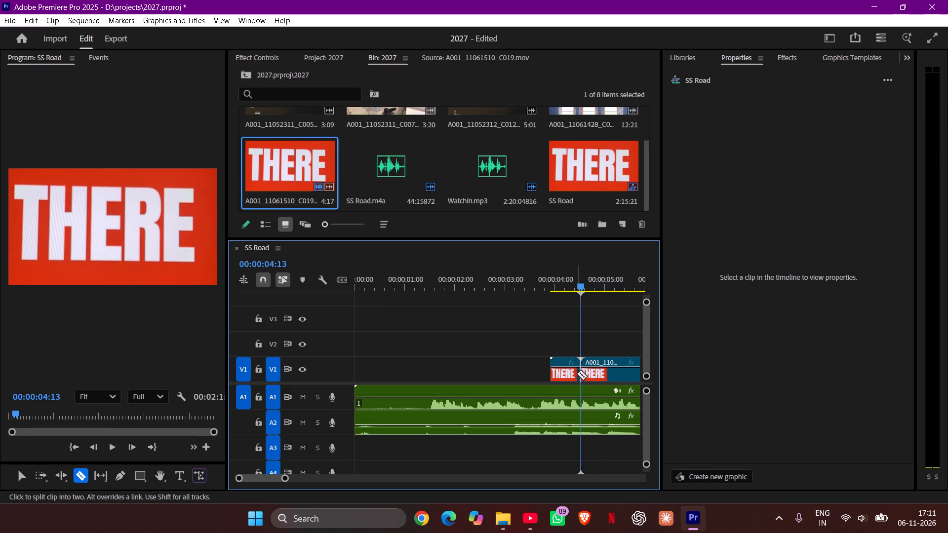
Ripple delete the first piece of the V1 text clip, before the 00:00:04:13 cut, closing the gap.
{"action": "key", "text": "v"}
{"action": "left_click", "coordinate": [569, 378]}
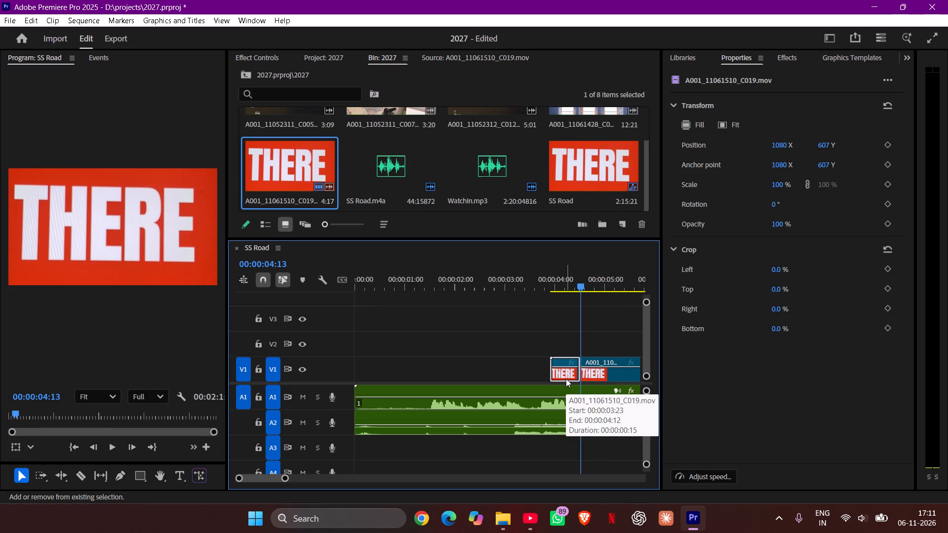
{"action": "key", "text": "shift+Delete"}
Replay the shortened V1 text clip from just before its start to check its words against the voice and music.
{"action": "key", "text": "space"}
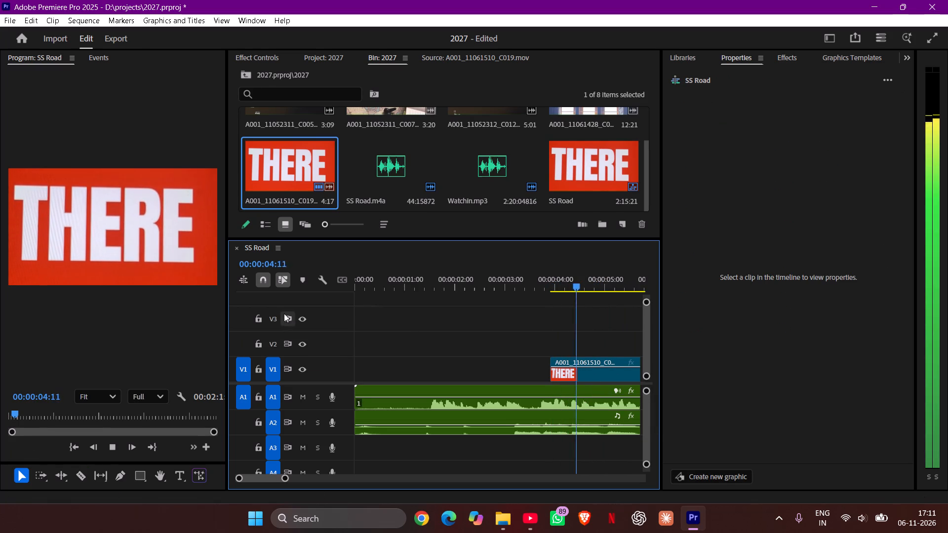
{"action": "key", "text": "space"}
{"action": "key", "text": "space"}
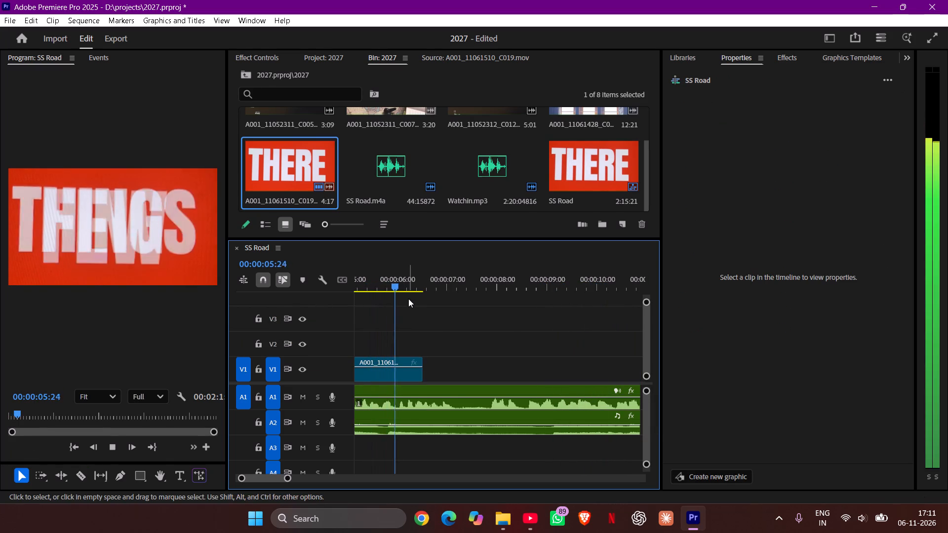
{"action": "key", "text": "space"}
{"action": "left_click_drag", "start_coordinate": [409, 285], "coordinate": [456, 343]}
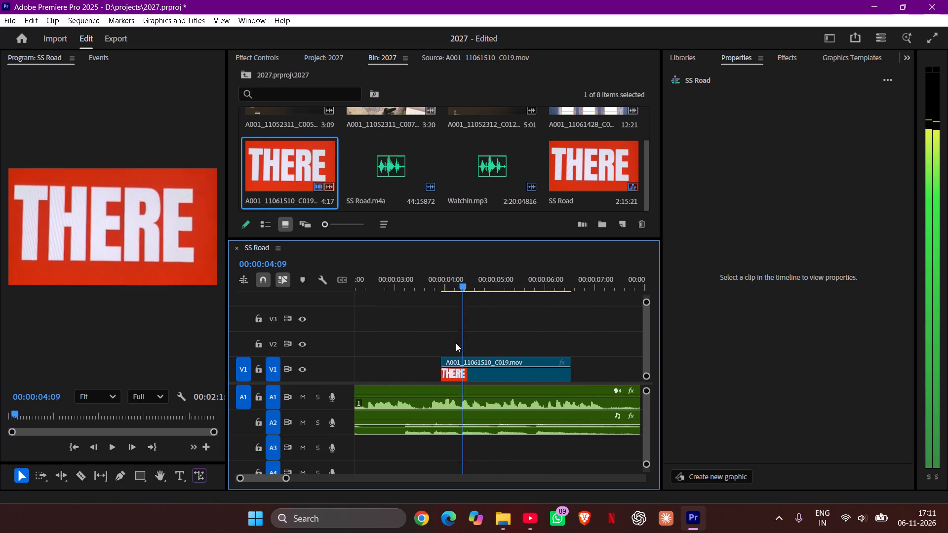
{"action": "left_click_drag", "start_coordinate": [456, 343], "coordinate": [419, 379]}
{"action": "key", "text": "space"}
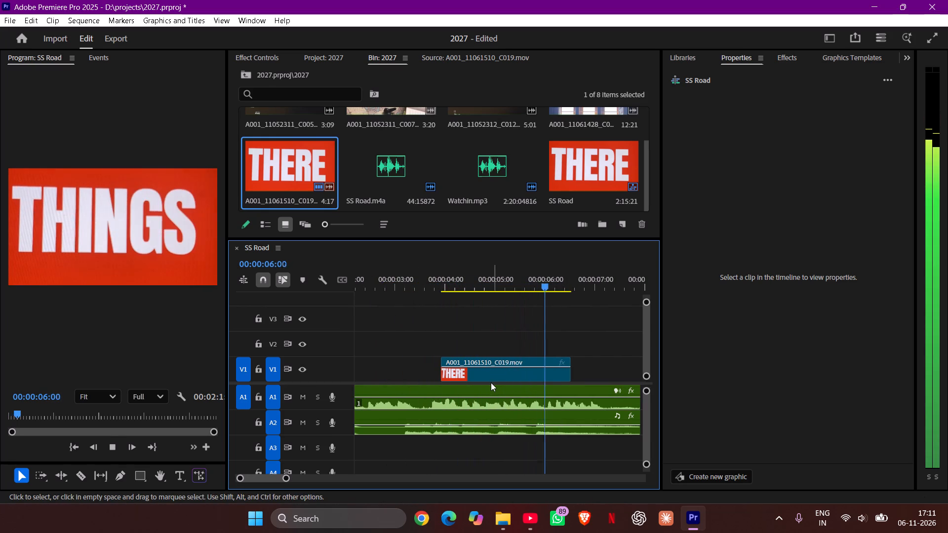
{"action": "key", "text": "space"}
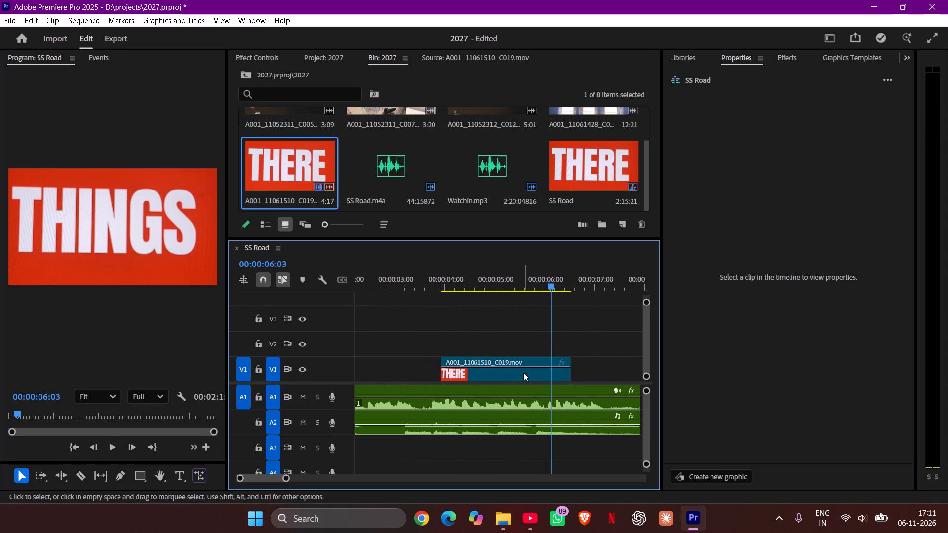
{"action": "left_click_drag", "start_coordinate": [548, 286], "coordinate": [432, 349]}
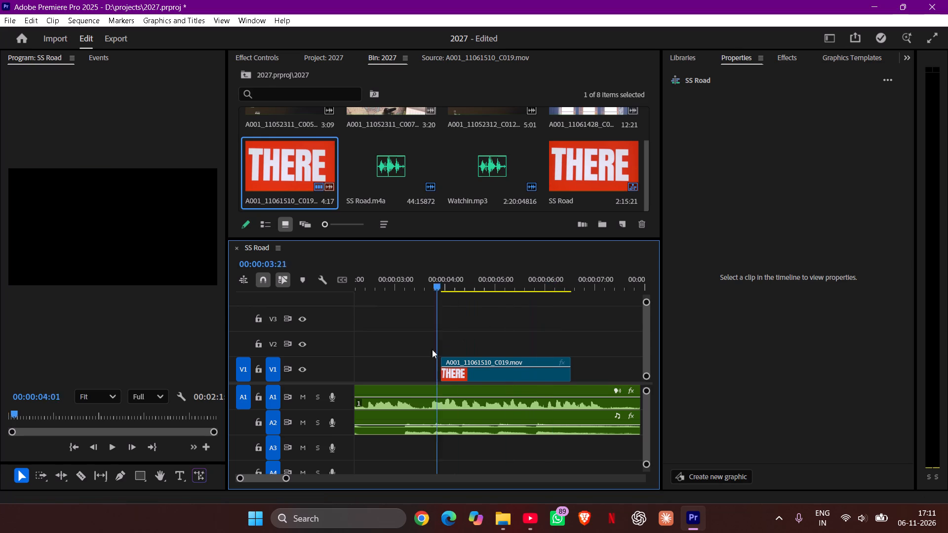
{"action": "left_click_drag", "start_coordinate": [432, 349], "coordinate": [388, 372]}
{"action": "key", "text": "space"}
{"action": "key", "text": "space"}
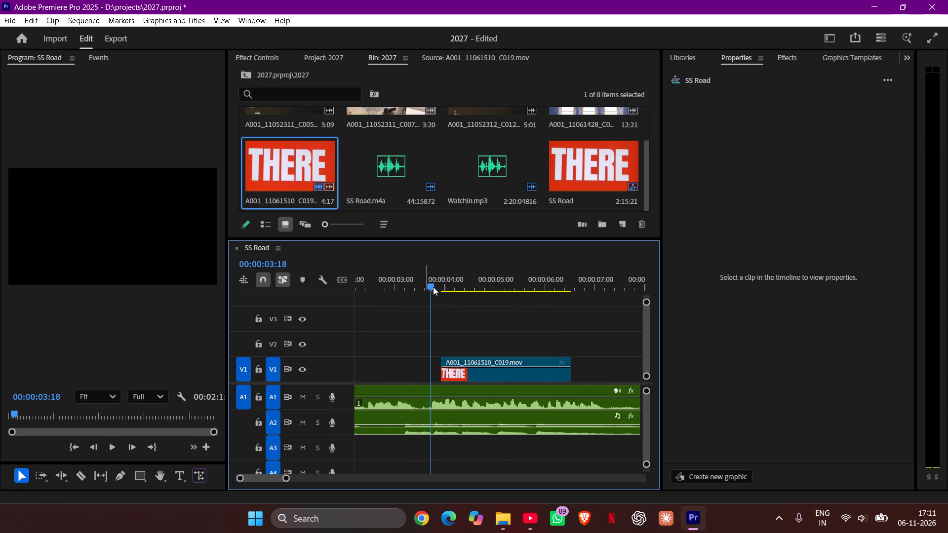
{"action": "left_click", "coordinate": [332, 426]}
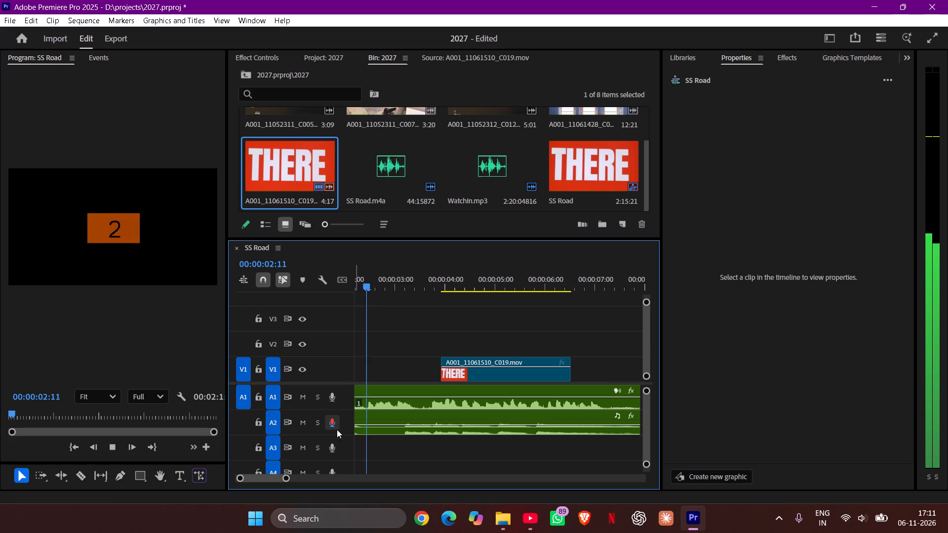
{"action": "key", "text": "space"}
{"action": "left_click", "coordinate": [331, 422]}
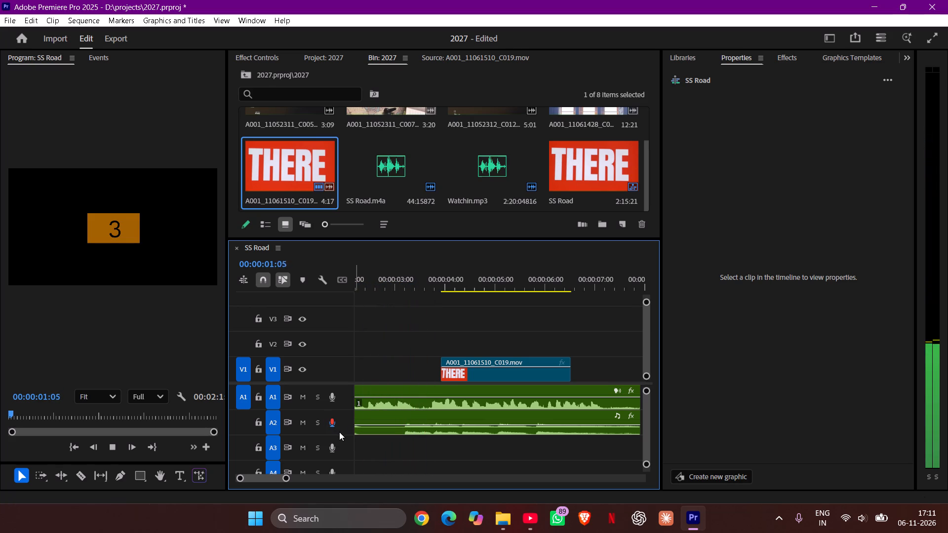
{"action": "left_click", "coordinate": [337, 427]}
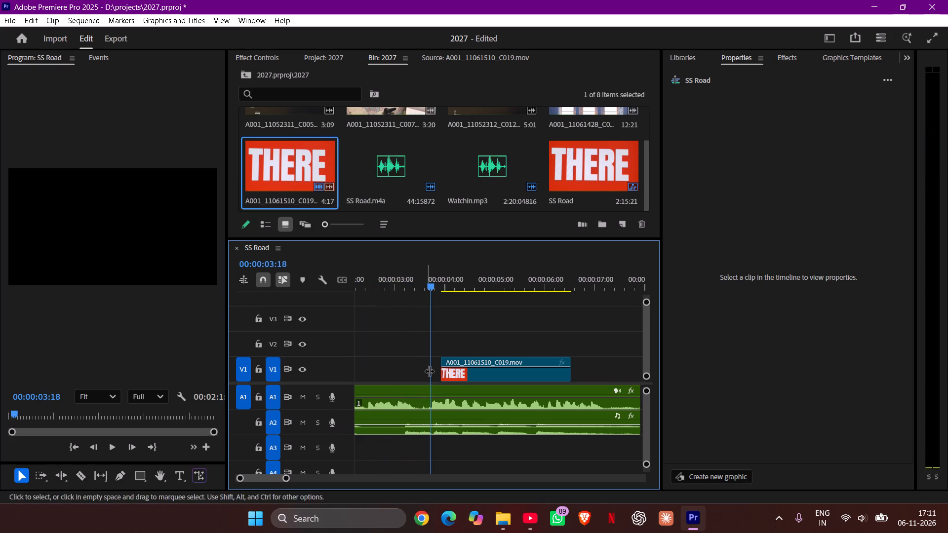
Mute the Watchin.mp3 clip on track A2.
{"action": "key", "text": "space"}
{"action": "key", "text": "space"}
{"action": "left_click_drag", "start_coordinate": [462, 285], "coordinate": [401, 327]}
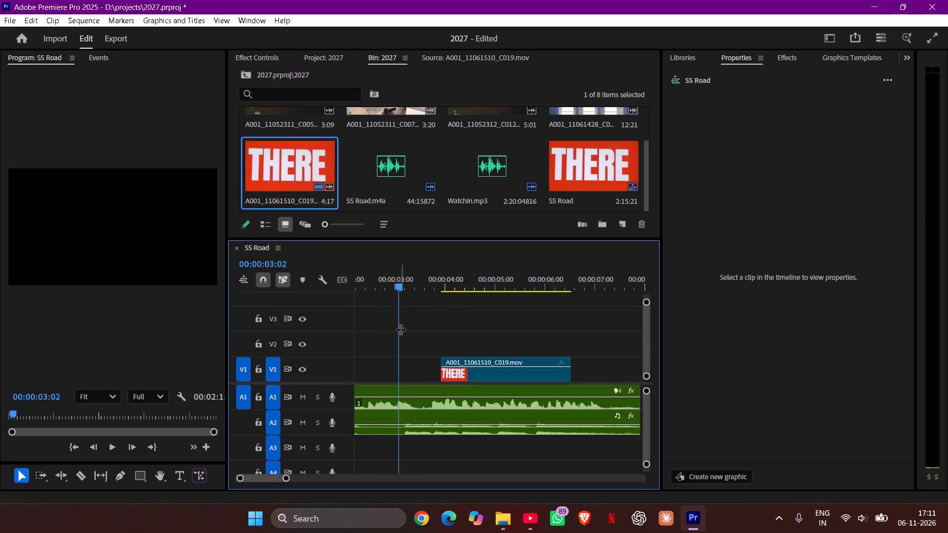
{"action": "left_click", "coordinate": [428, 416]}
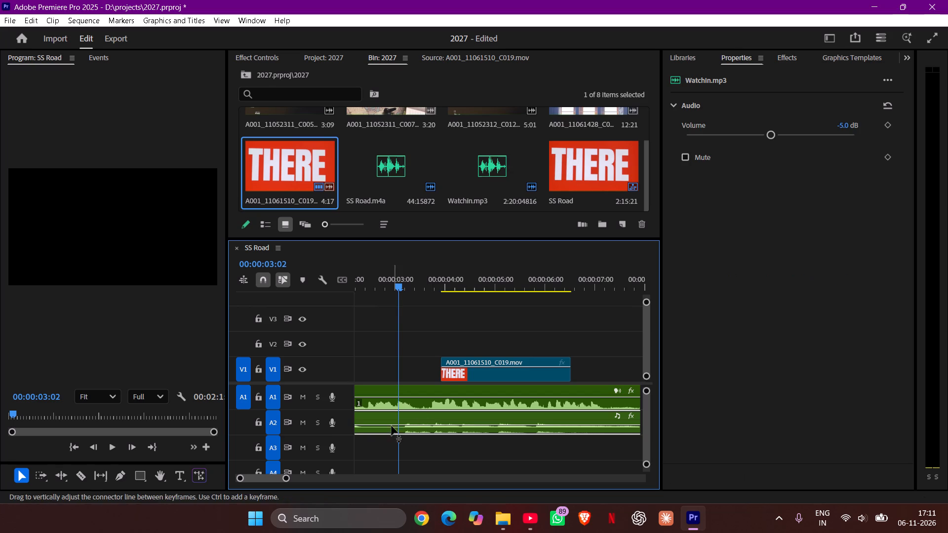
{"action": "left_click", "coordinate": [686, 156]}
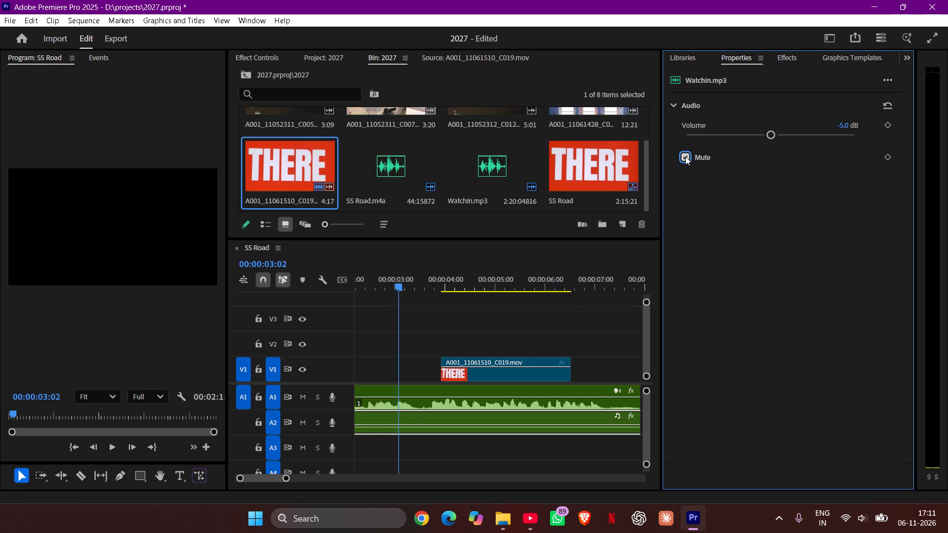
Play and scrub the V1 text clip with only the voice audible to examine the timing of THERE and ARE.
{"action": "left_click", "coordinate": [452, 334]}
{"action": "key", "text": "space"}
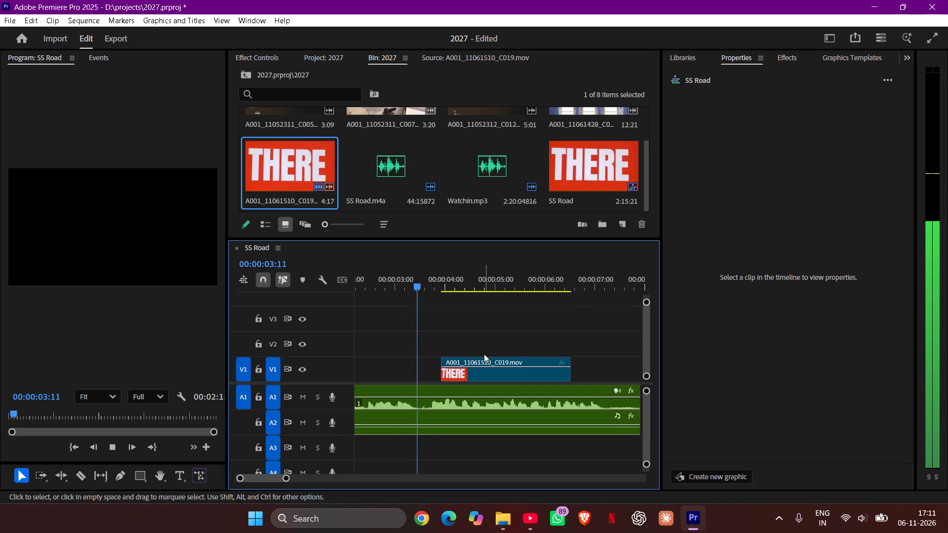
{"action": "key", "text": "space"}
{"action": "left_click_drag", "start_coordinate": [465, 284], "coordinate": [394, 373]}
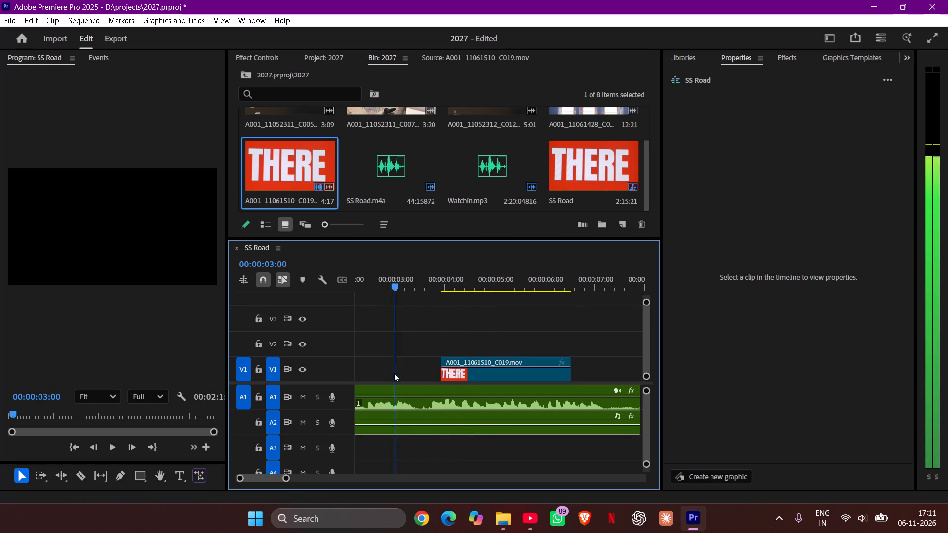
{"action": "left_click_drag", "start_coordinate": [394, 373], "coordinate": [365, 405]}
{"action": "key", "text": "space"}
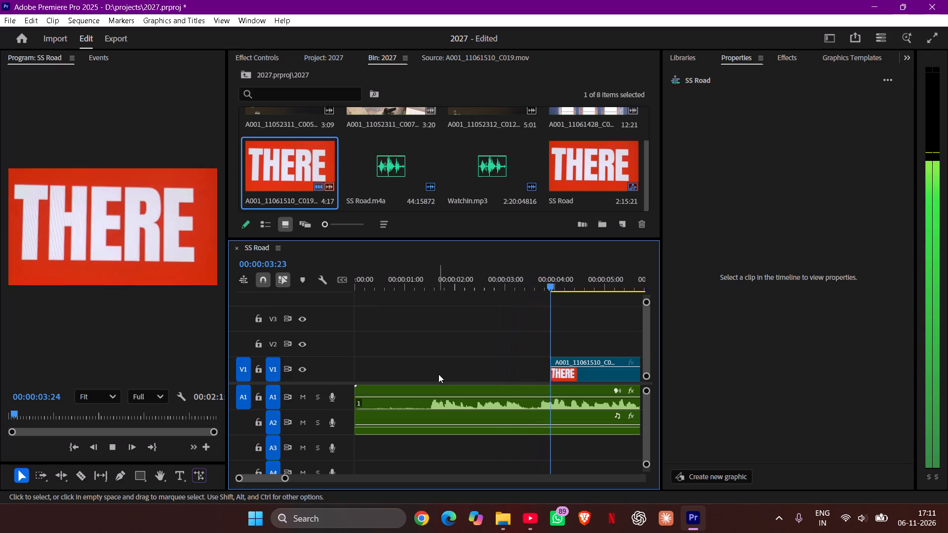
{"action": "key", "text": "space"}
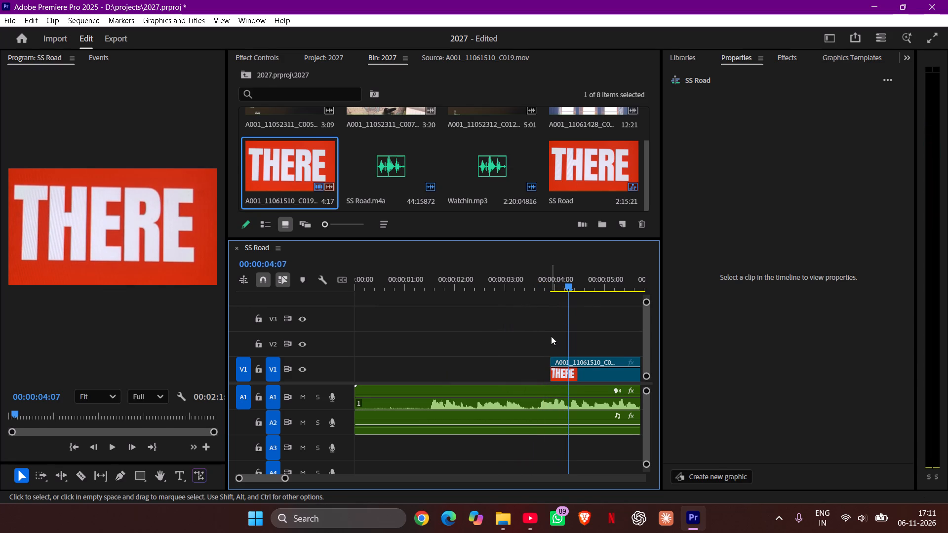
{"action": "key", "text": "space"}
{"action": "key", "text": "space"}
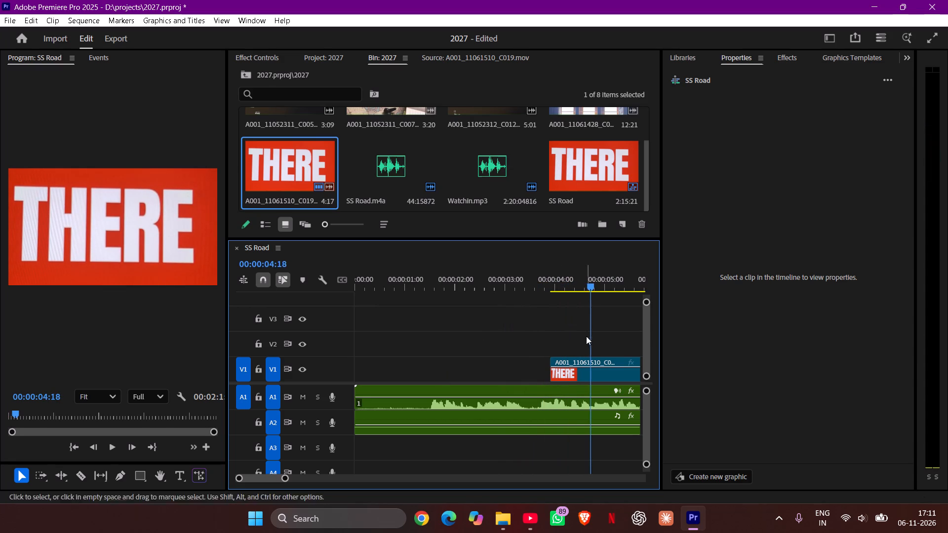
{"action": "key", "text": "space"}
{"action": "key", "text": "space"}
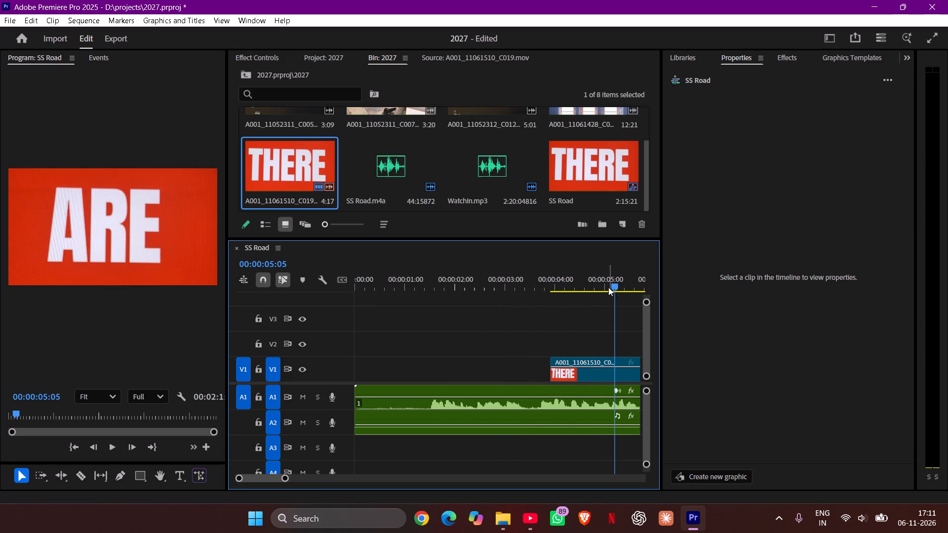
{"action": "left_click_drag", "start_coordinate": [614, 285], "coordinate": [565, 351]}
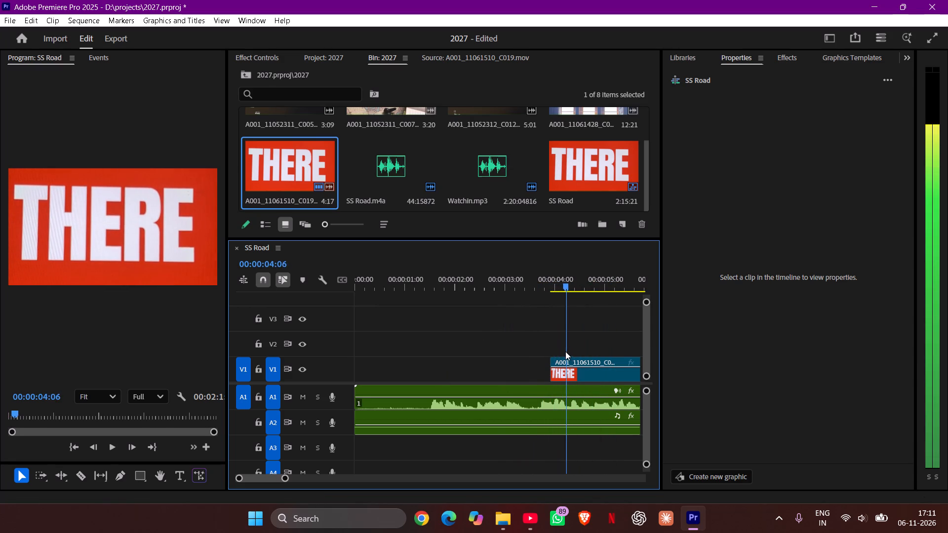
{"action": "left_click_drag", "start_coordinate": [565, 351], "coordinate": [551, 380]}
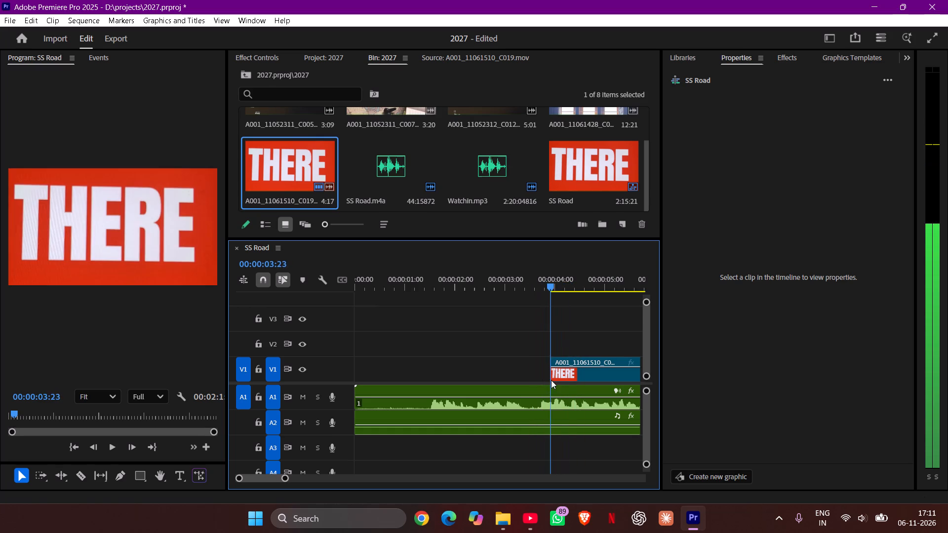
{"action": "left_click_drag", "start_coordinate": [551, 380], "coordinate": [568, 389]}
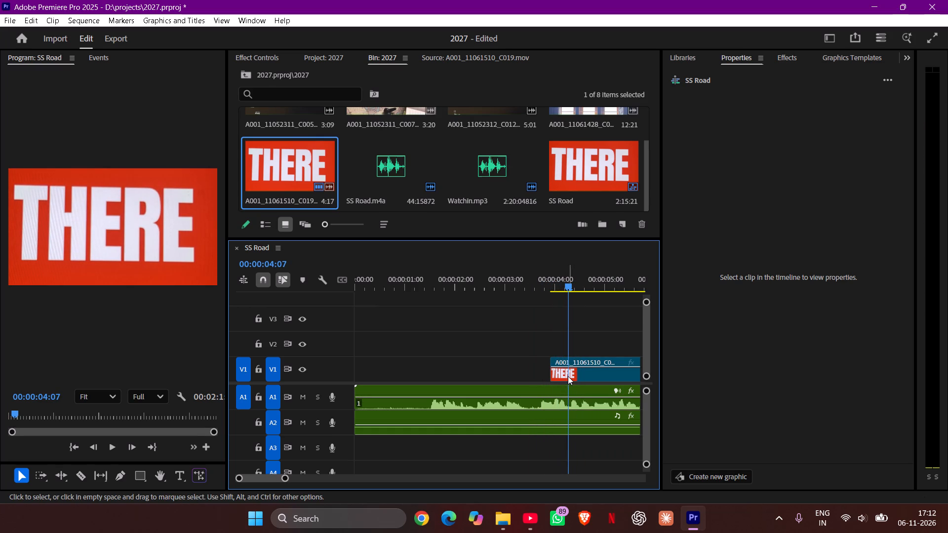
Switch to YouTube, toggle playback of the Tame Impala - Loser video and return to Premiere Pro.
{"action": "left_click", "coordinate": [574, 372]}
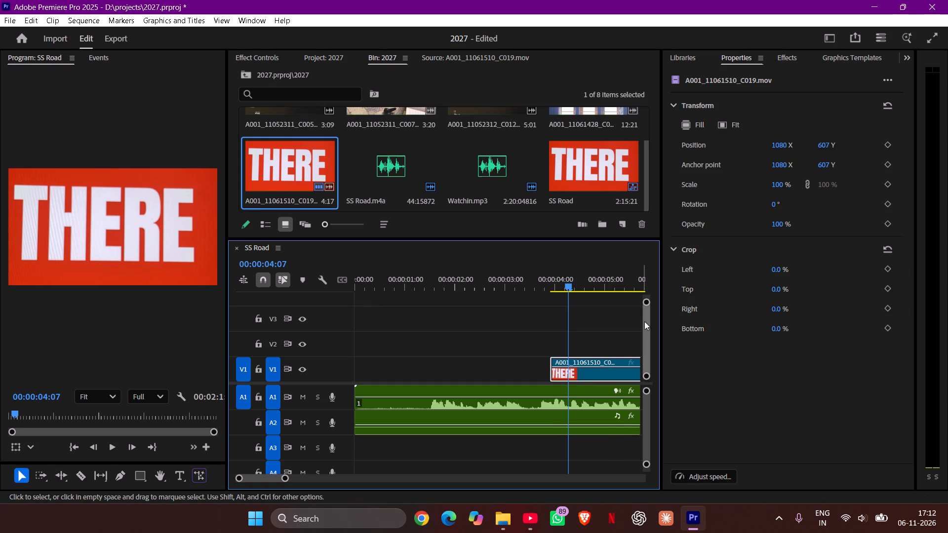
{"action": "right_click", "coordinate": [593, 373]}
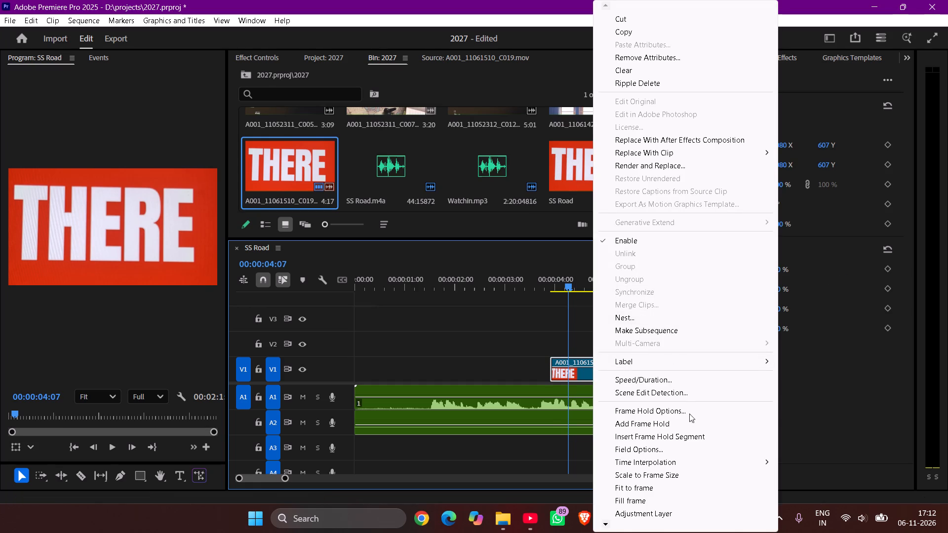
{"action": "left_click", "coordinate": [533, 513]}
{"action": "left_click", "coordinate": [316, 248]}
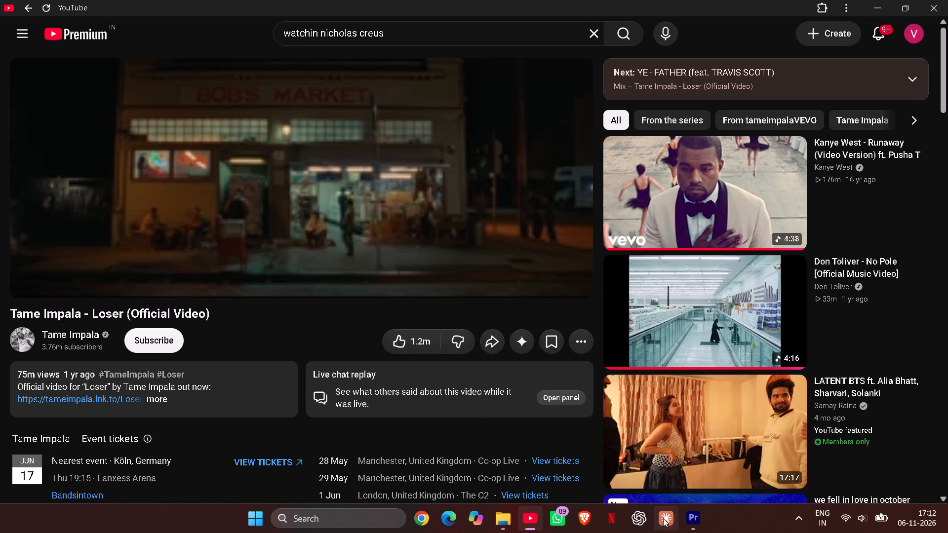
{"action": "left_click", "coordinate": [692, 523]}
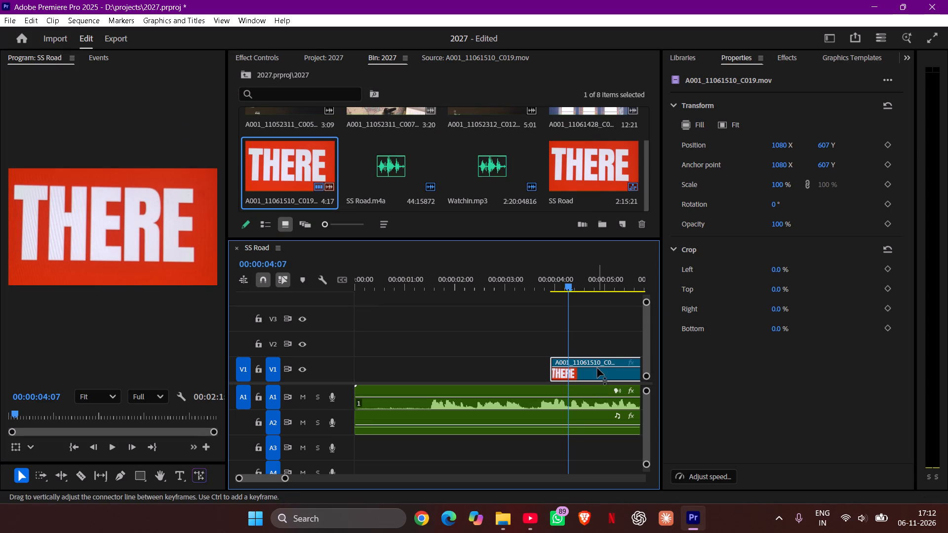
Set the V1 text clip's speed to 150% and play it from its start.
{"action": "right_click", "coordinate": [580, 379]}
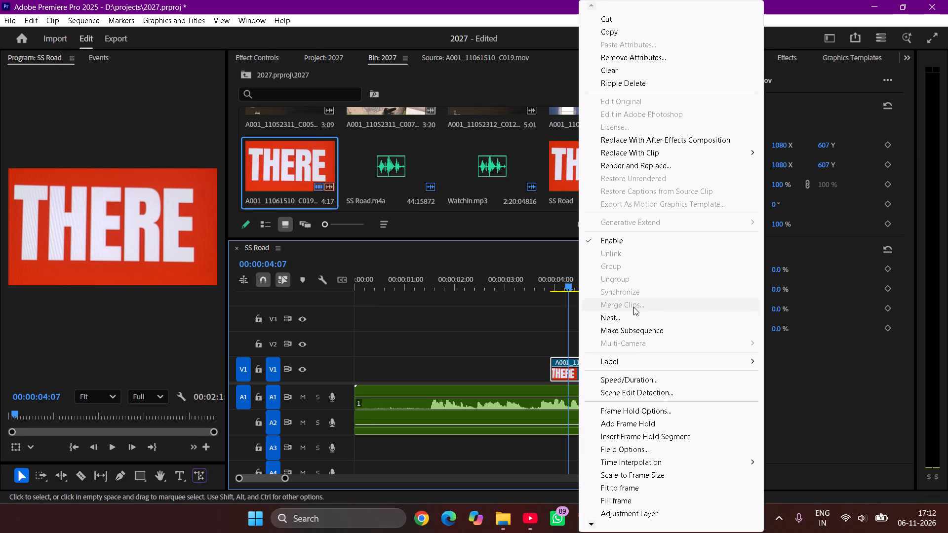
{"action": "left_click", "coordinate": [627, 375]}
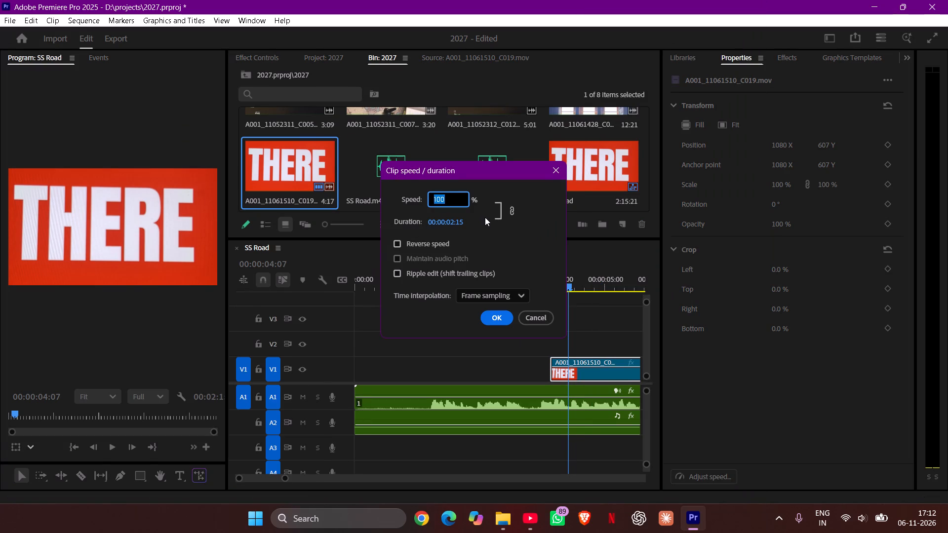
{"action": "type", "text": "150"}
{"action": "key", "text": "Return"}
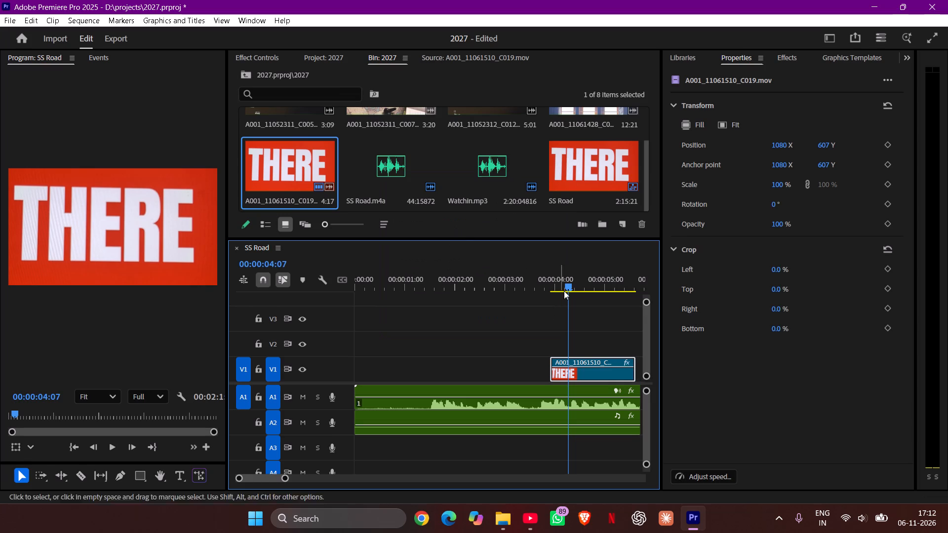
{"action": "left_click_drag", "start_coordinate": [571, 278], "coordinate": [545, 312]}
{"action": "key", "text": "space"}
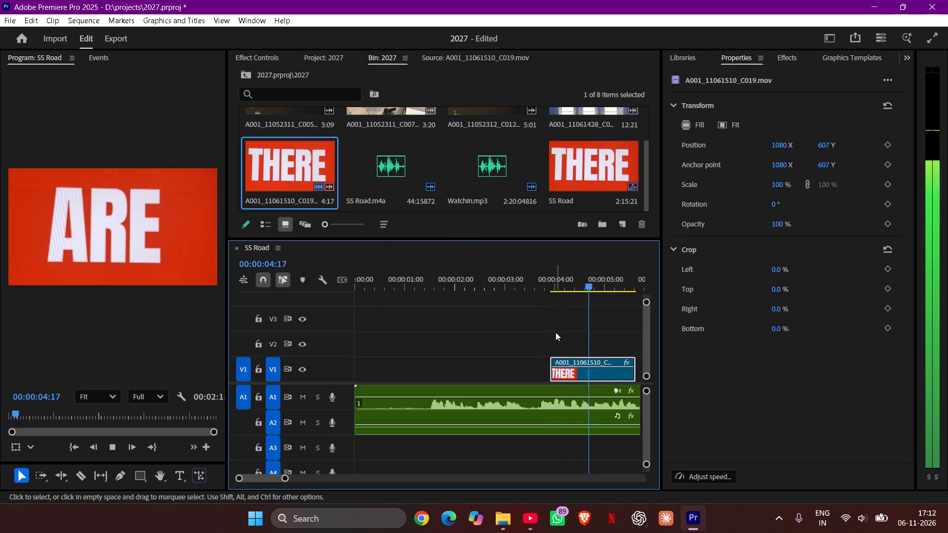
{"action": "key", "text": "space"}
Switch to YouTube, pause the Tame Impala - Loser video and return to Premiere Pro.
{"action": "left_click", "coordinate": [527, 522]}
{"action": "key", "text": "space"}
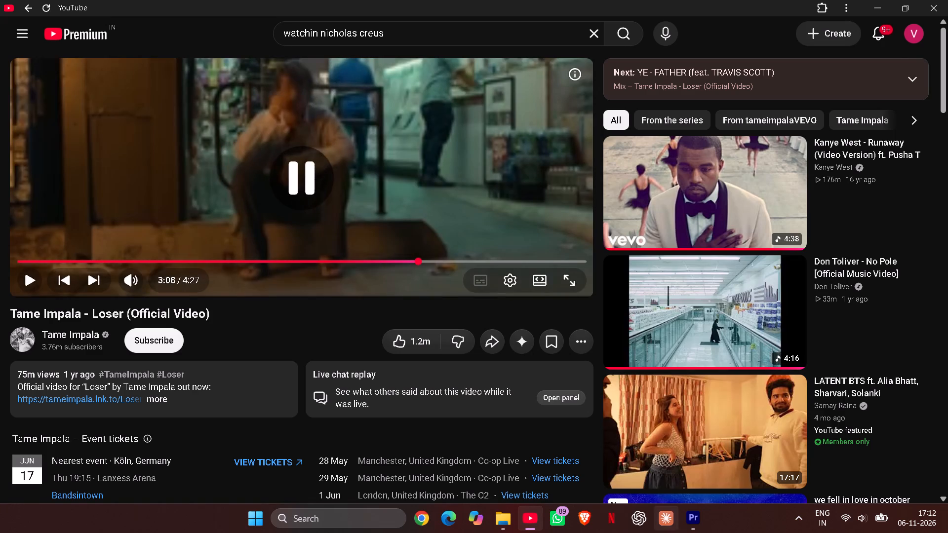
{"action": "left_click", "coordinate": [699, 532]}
Play and scrub the sped-up V1 text clip to examine how its words line up with the voice.
{"action": "left_click_drag", "start_coordinate": [595, 286], "coordinate": [523, 340]}
{"action": "key", "text": "space"}
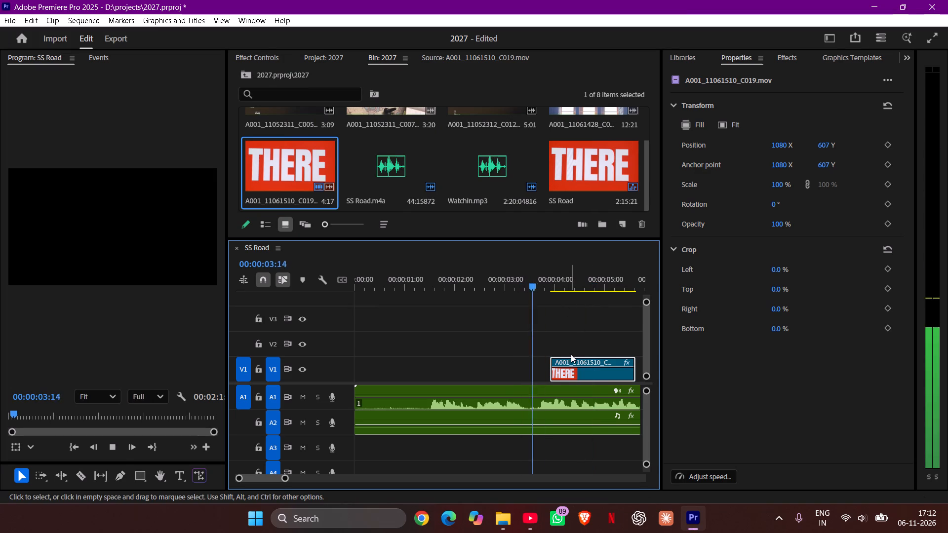
{"action": "key", "text": "space"}
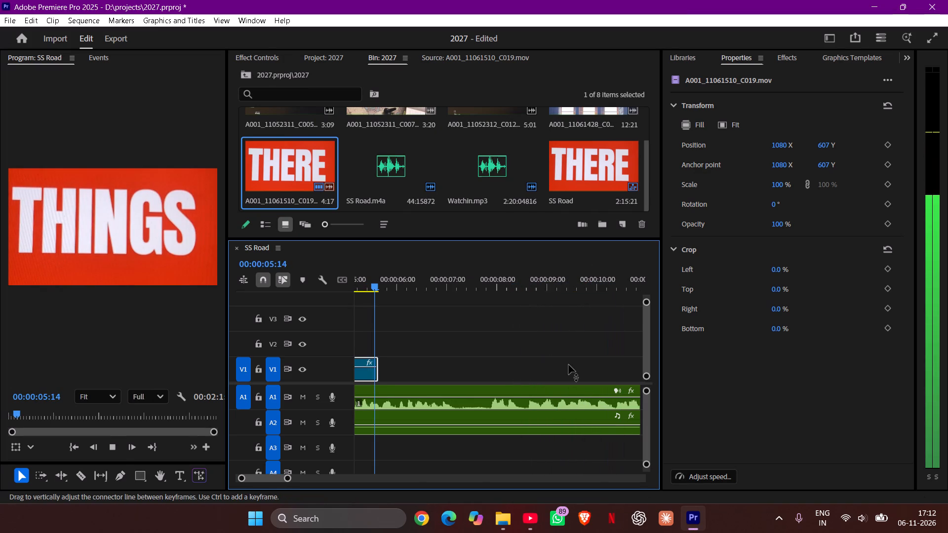
{"action": "left_click_drag", "start_coordinate": [367, 284], "coordinate": [550, 336]}
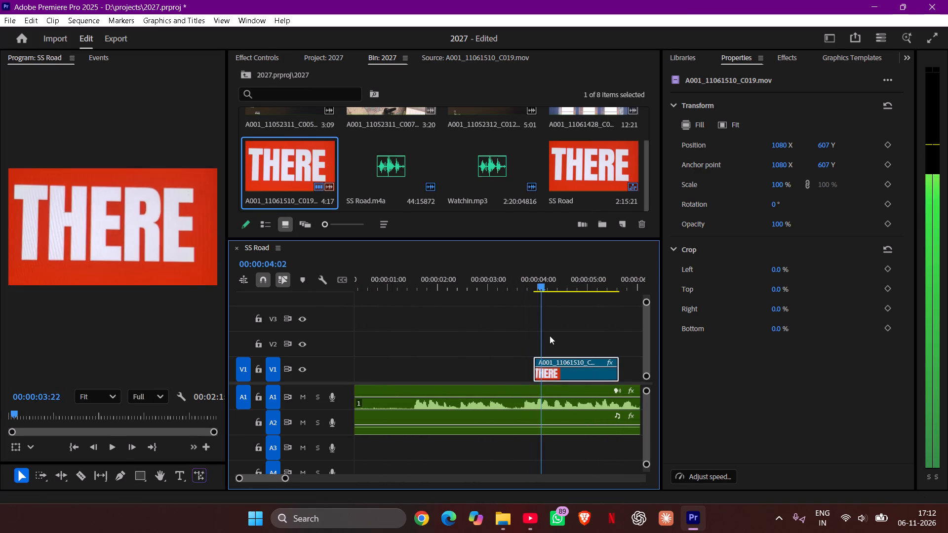
{"action": "left_click_drag", "start_coordinate": [550, 336], "coordinate": [566, 347]}
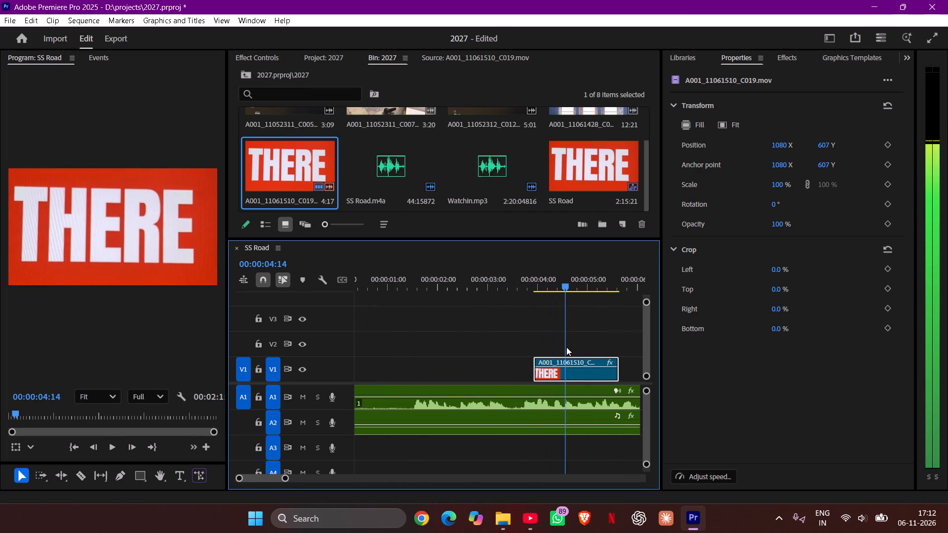
{"action": "left_click_drag", "start_coordinate": [566, 347], "coordinate": [591, 355]}
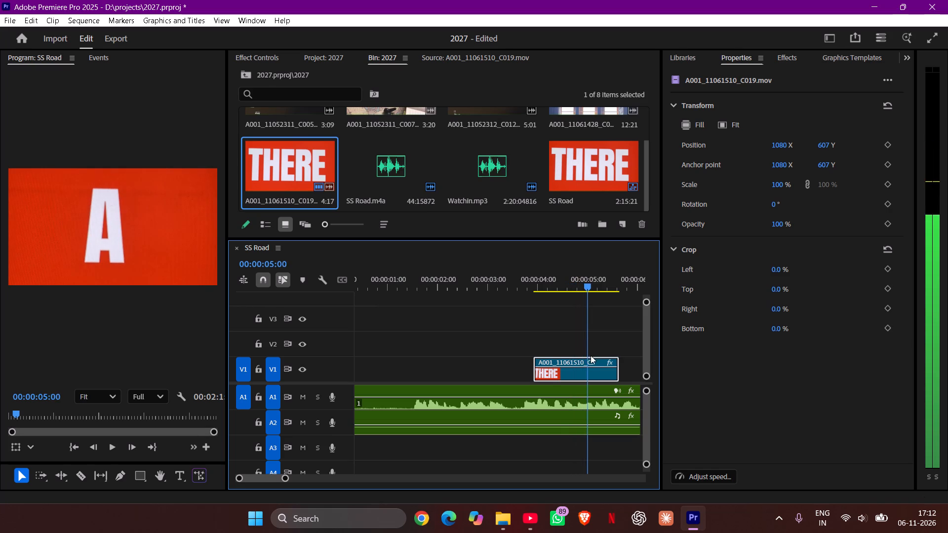
{"action": "left_click_drag", "start_coordinate": [591, 355], "coordinate": [583, 368]}
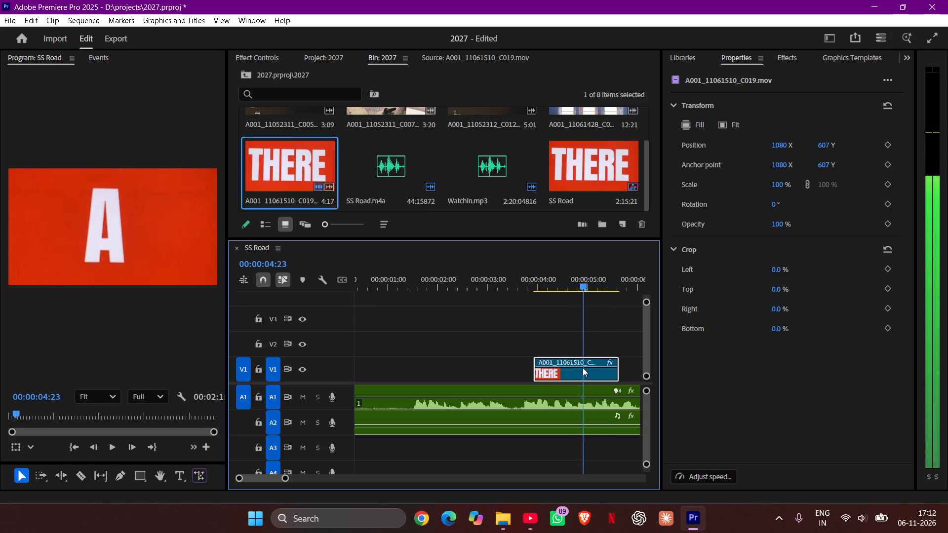
{"action": "left_click_drag", "start_coordinate": [583, 368], "coordinate": [595, 382]}
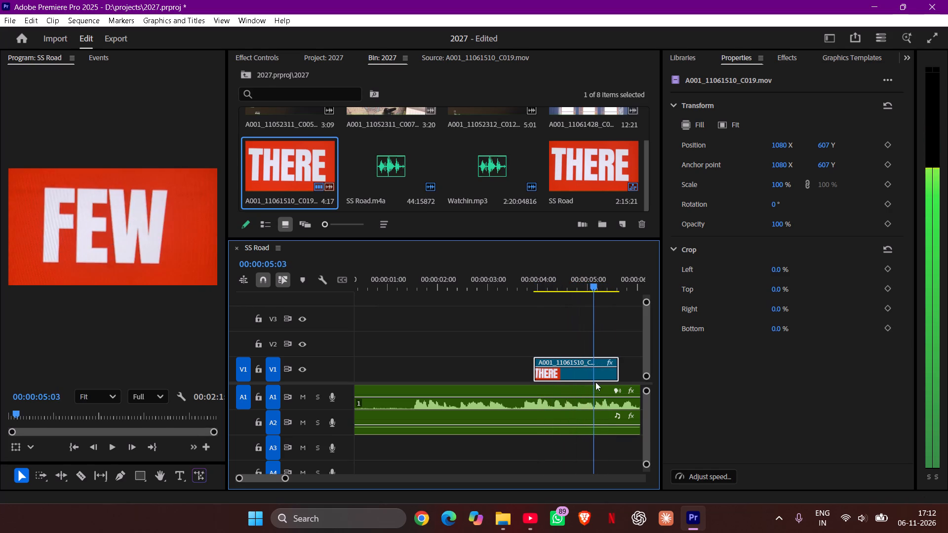
{"action": "left_click_drag", "start_coordinate": [595, 382], "coordinate": [530, 396]}
{"action": "key", "text": "space"}
{"action": "key", "text": "space"}
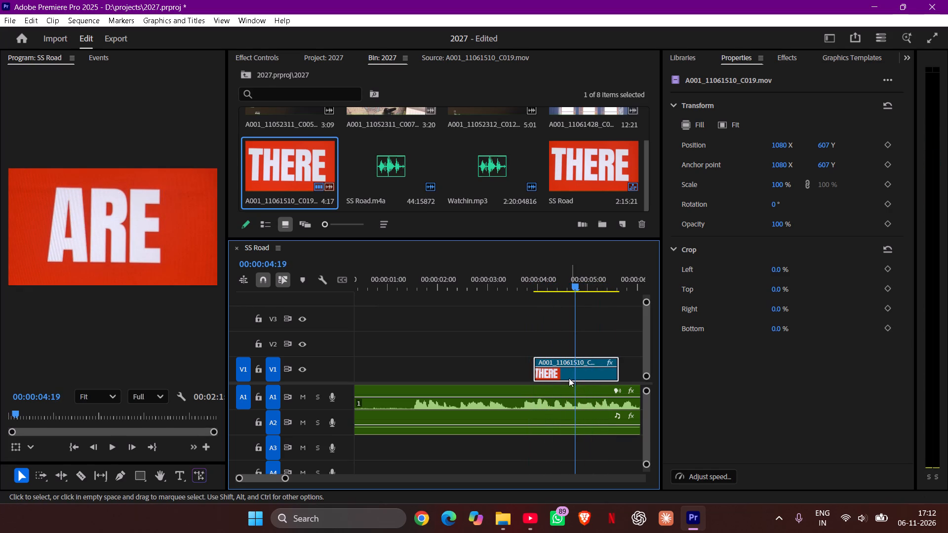
Split the V1 text clip at 00:00:04:03, within the word THERE, and select the part after the cut.
{"action": "left_click_drag", "start_coordinate": [575, 289], "coordinate": [532, 350]}
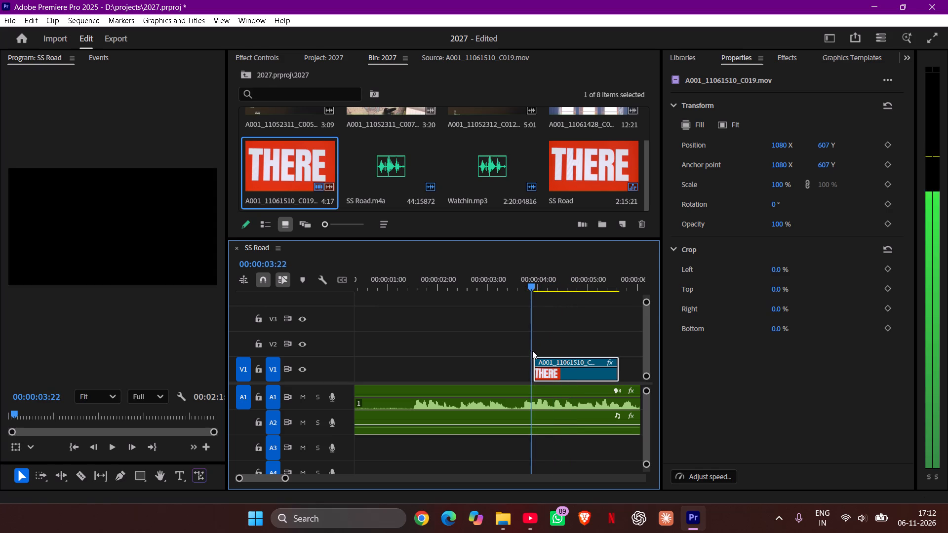
{"action": "left_click_drag", "start_coordinate": [532, 350], "coordinate": [558, 364]}
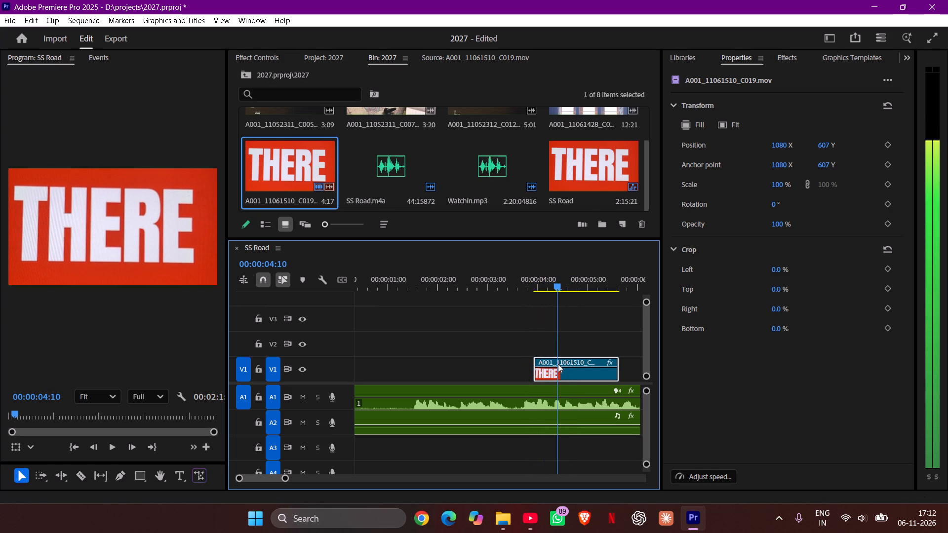
{"action": "left_click_drag", "start_coordinate": [558, 364], "coordinate": [533, 382]}
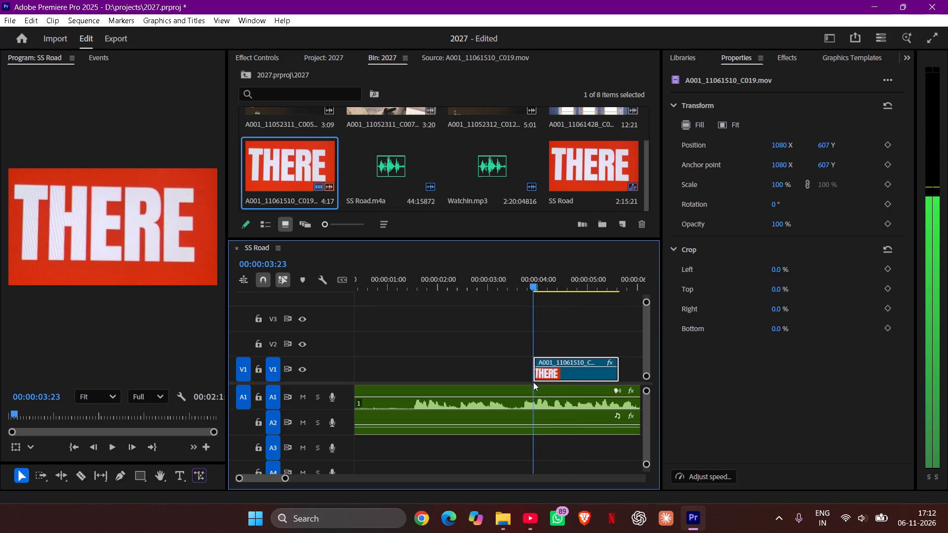
{"action": "left_click_drag", "start_coordinate": [533, 382], "coordinate": [545, 402]}
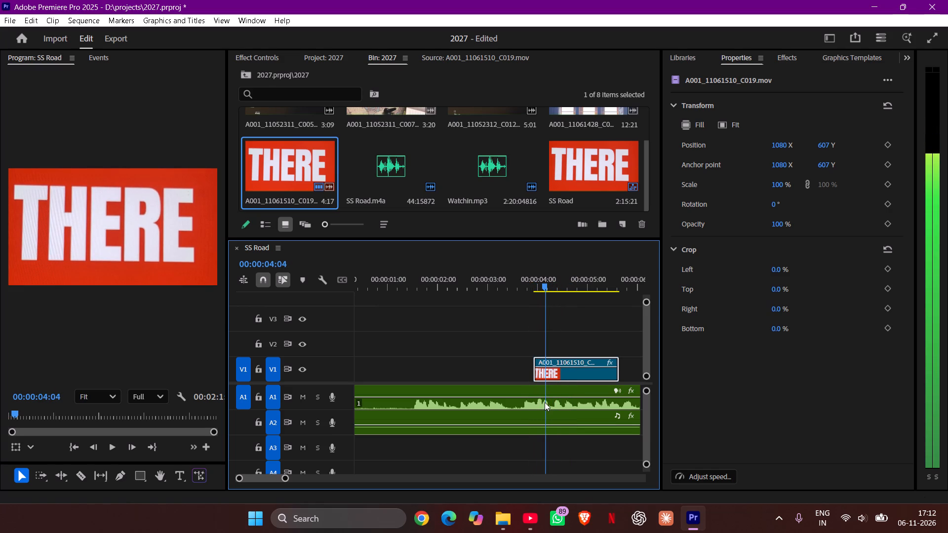
{"action": "left_click_drag", "start_coordinate": [545, 402], "coordinate": [543, 403]}
{"action": "key", "text": "c"}
{"action": "left_click", "coordinate": [545, 372]}
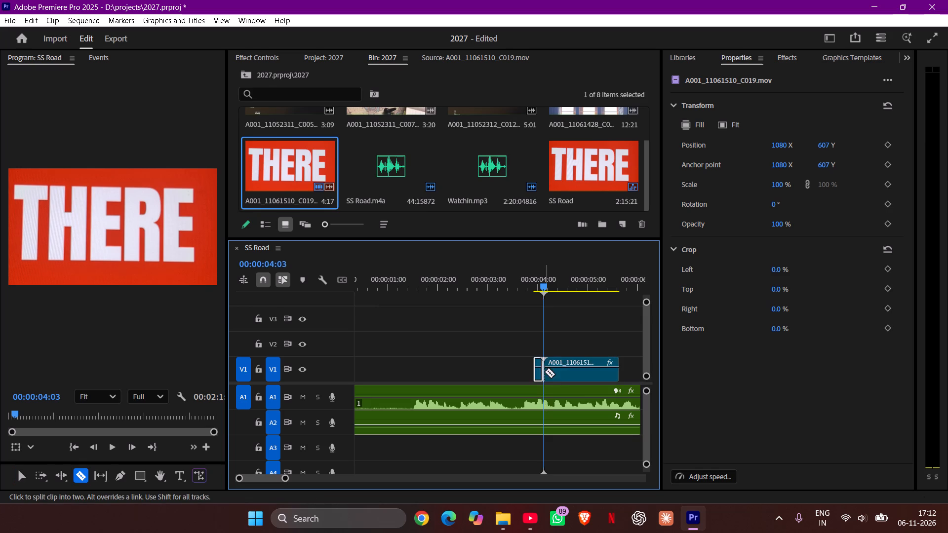
{"action": "key", "text": "v"}
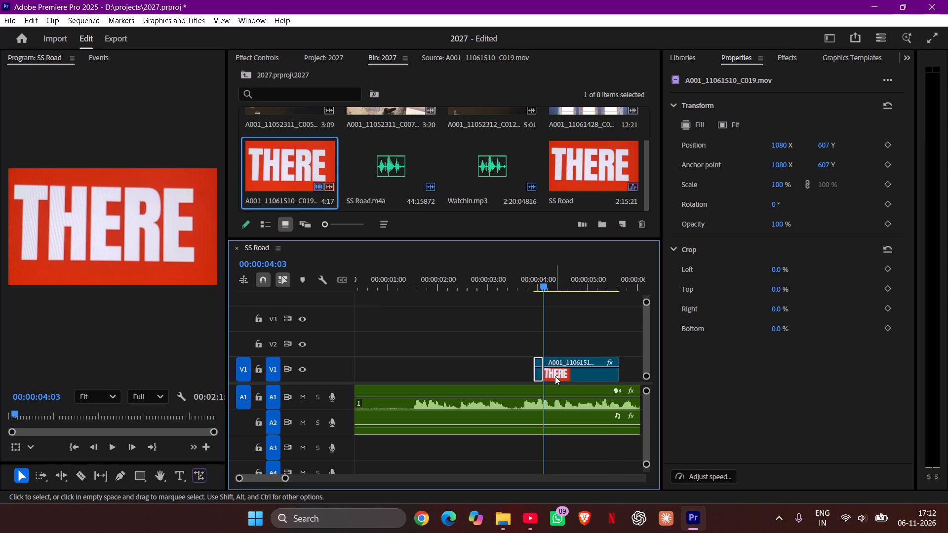
{"action": "left_click_drag", "start_coordinate": [555, 376], "coordinate": [560, 375]}
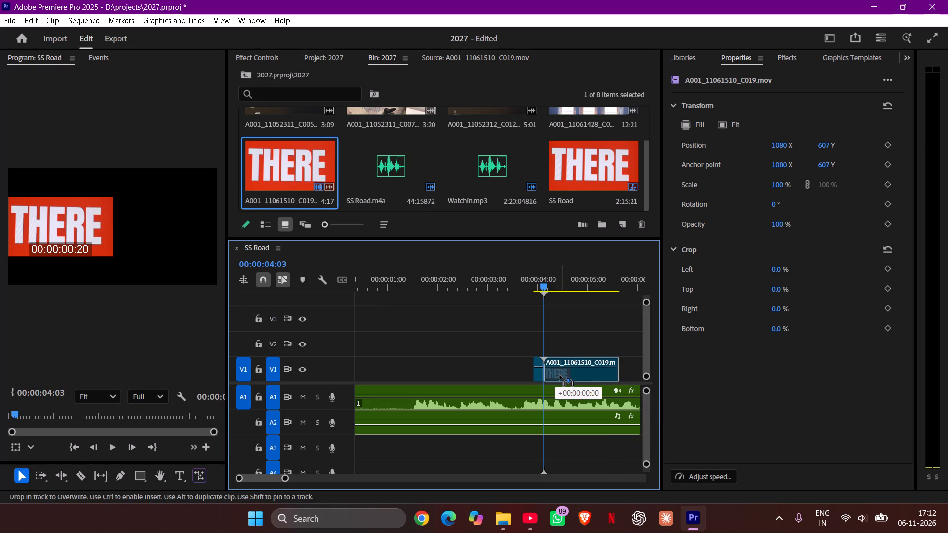
{"action": "left_click_drag", "start_coordinate": [560, 375], "coordinate": [560, 379]}
Split the V1 text clip at 00:00:04:15, where ARE starts, and ripple delete the leftover THERE piece before it.
{"action": "key", "text": "space"}
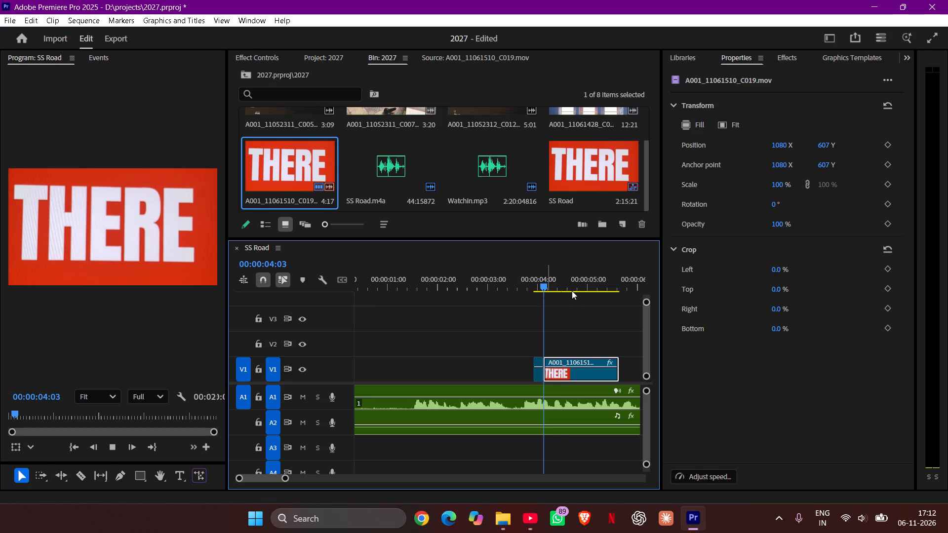
{"action": "key", "text": "space"}
{"action": "key", "text": "space"}
{"action": "key", "text": "space"}
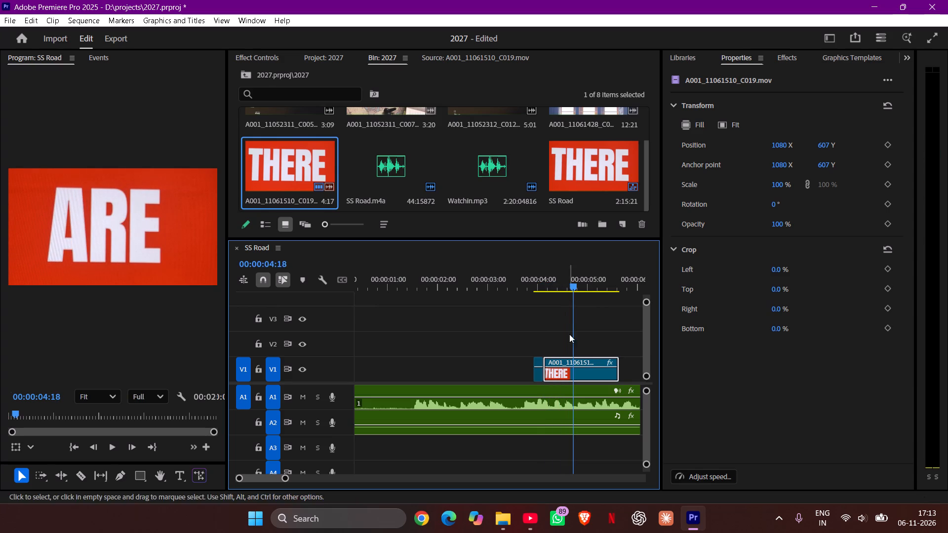
{"action": "left_click_drag", "start_coordinate": [574, 283], "coordinate": [569, 299]}
{"action": "key", "text": "c"}
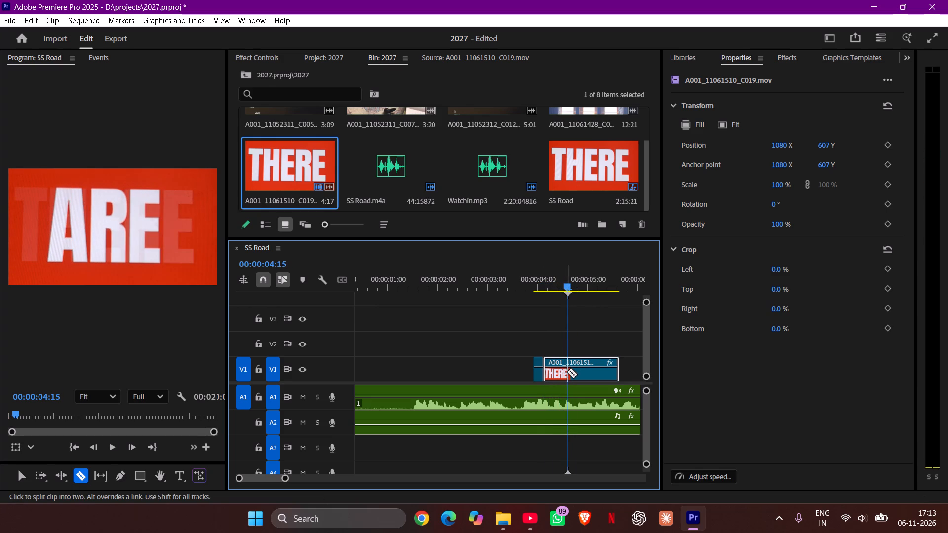
{"action": "left_click", "coordinate": [567, 372]}
{"action": "key", "text": "v"}
{"action": "left_click", "coordinate": [557, 372]}
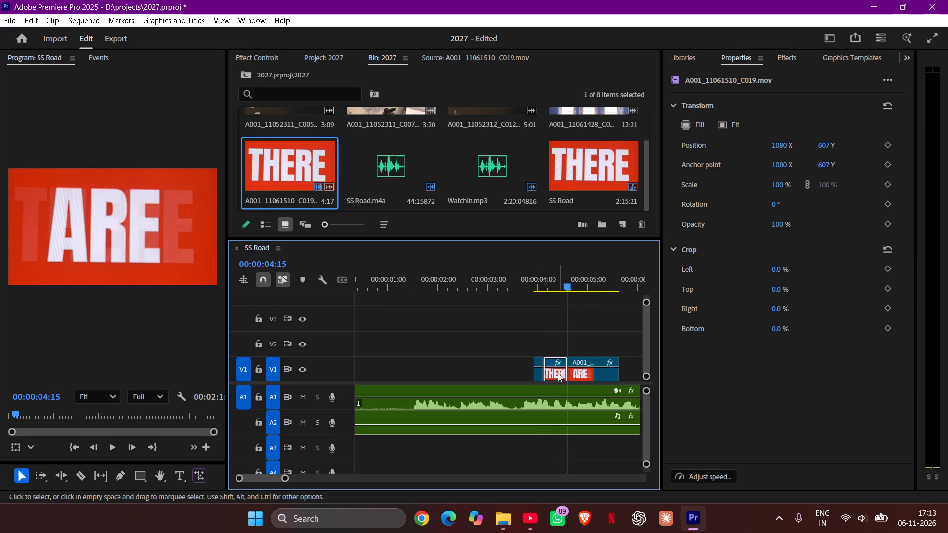
{"action": "key", "text": "shift+Delete"}
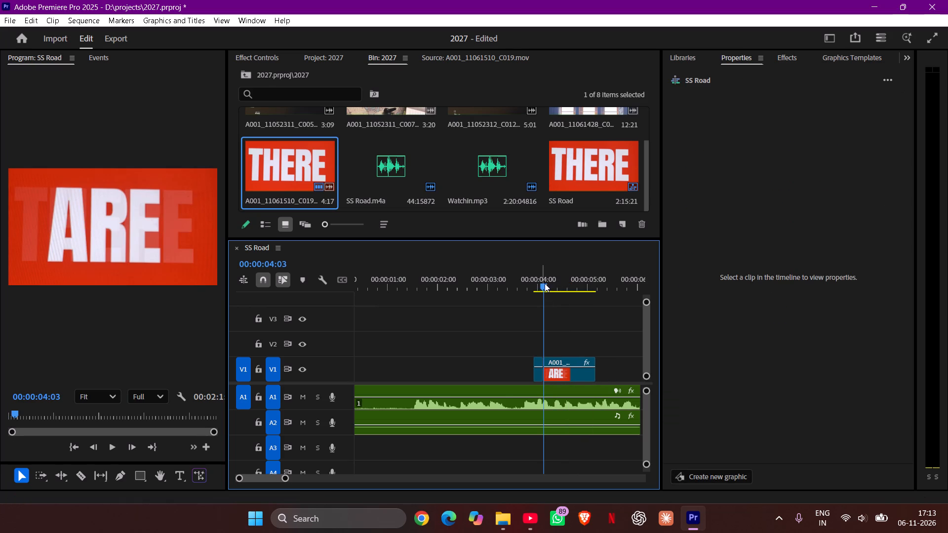
Play the shortened V1 text section twice from just before its start to examine its timing against the voice.
{"action": "left_click_drag", "start_coordinate": [545, 280], "coordinate": [531, 289]}
{"action": "key", "text": "space"}
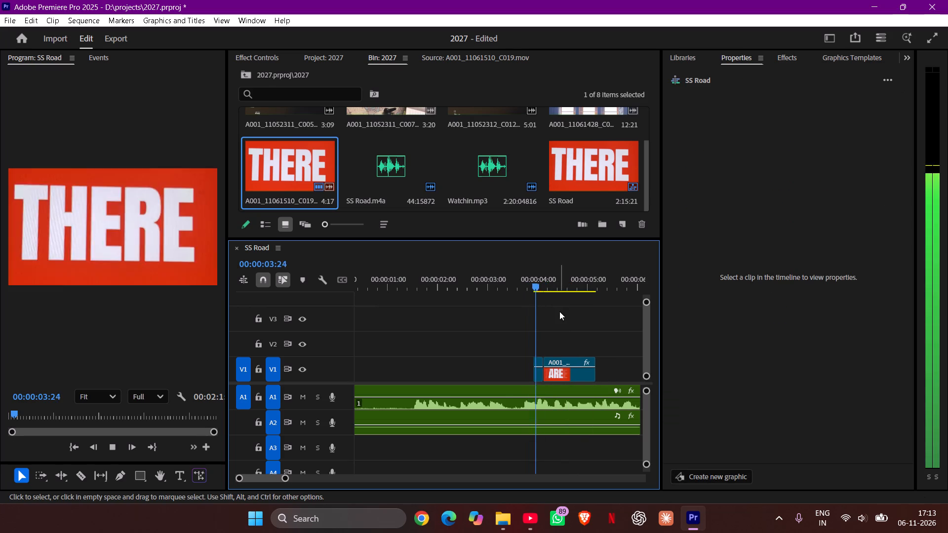
{"action": "key", "text": "space"}
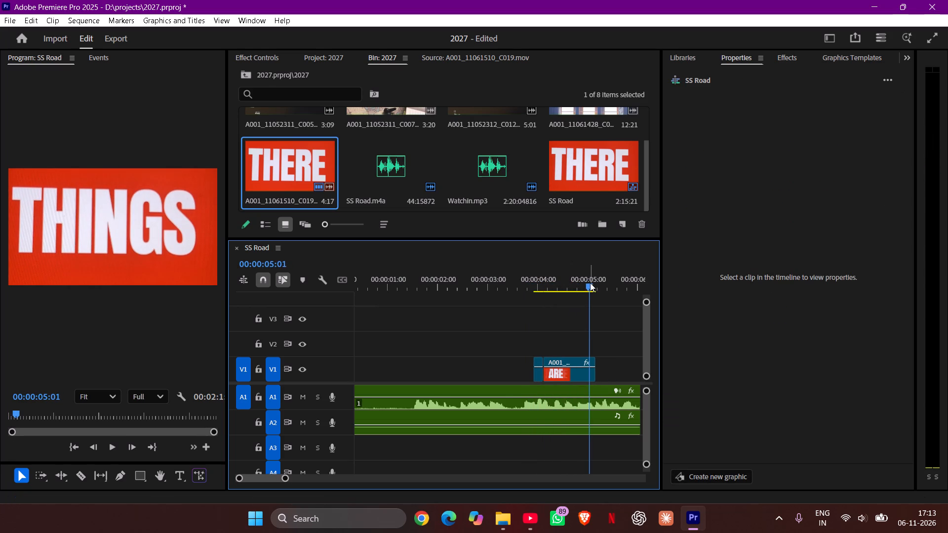
{"action": "left_click_drag", "start_coordinate": [588, 285], "coordinate": [520, 346]}
{"action": "key", "text": "space"}
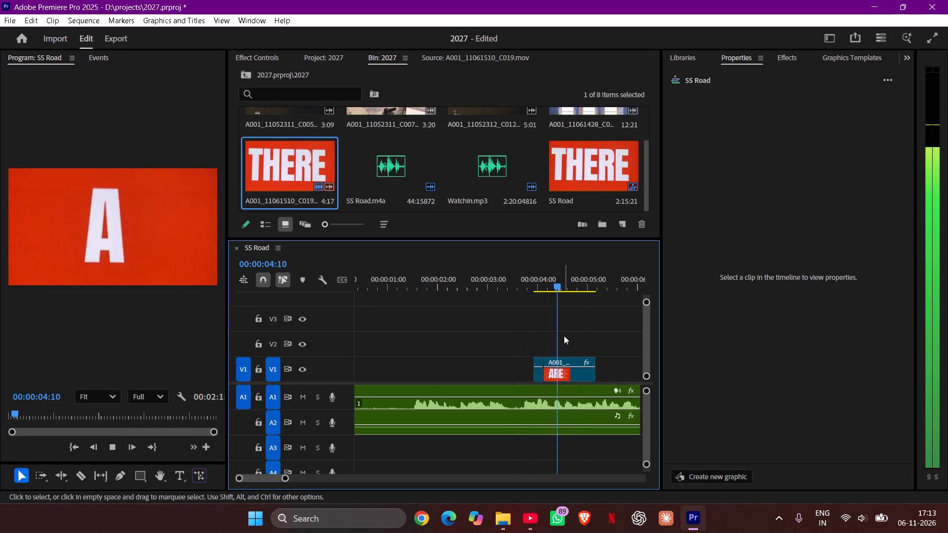
{"action": "key", "text": "space"}
Split the V1 text clip at 00:00:04:24, on the word THINGS, and delete the piece after the cut.
{"action": "left_click_drag", "start_coordinate": [600, 285], "coordinate": [535, 331]}
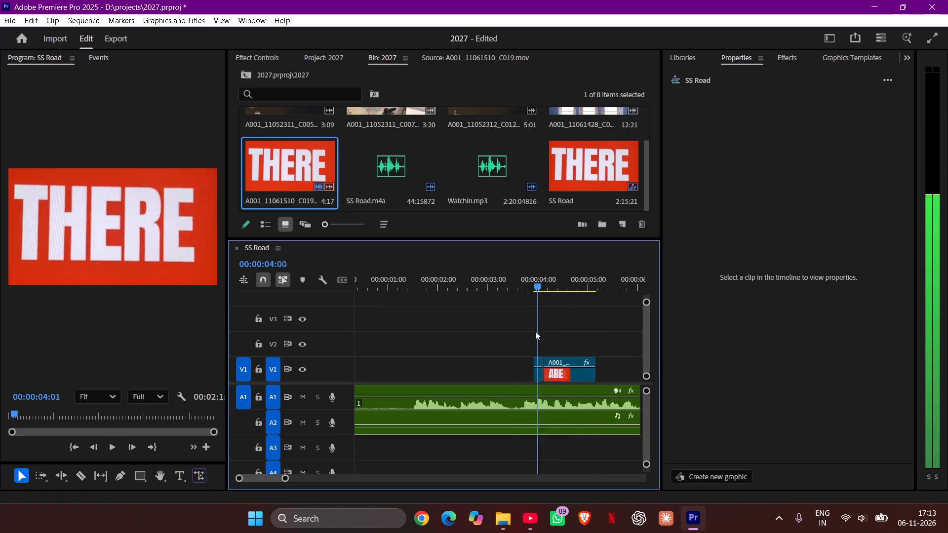
{"action": "left_click_drag", "start_coordinate": [535, 331], "coordinate": [500, 359]}
{"action": "key", "text": "space"}
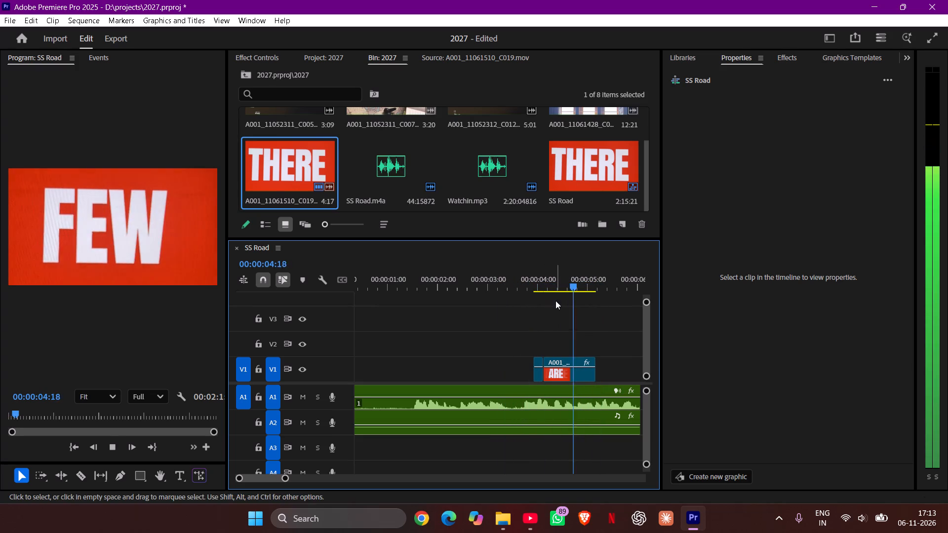
{"action": "key", "text": "space"}
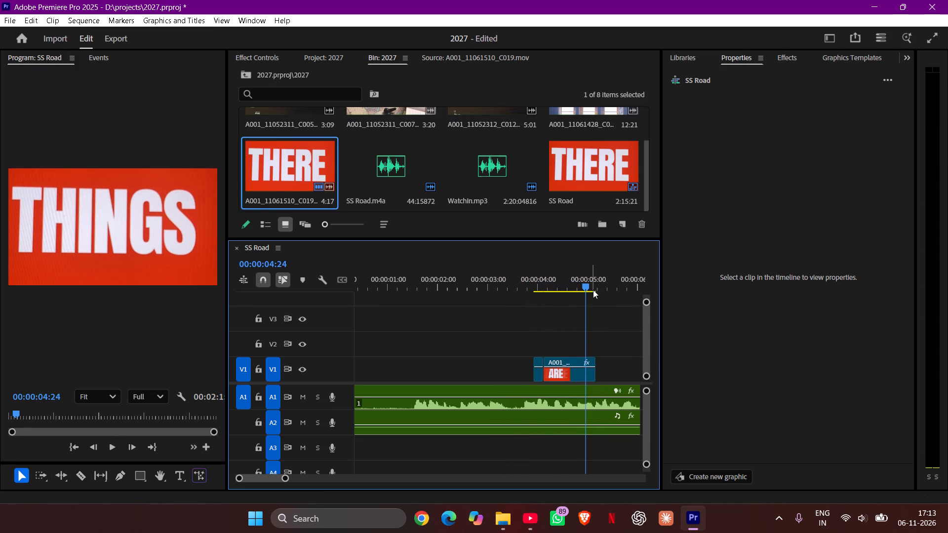
{"action": "key", "text": "c"}
{"action": "left_click", "coordinate": [586, 370]}
{"action": "key", "text": "v"}
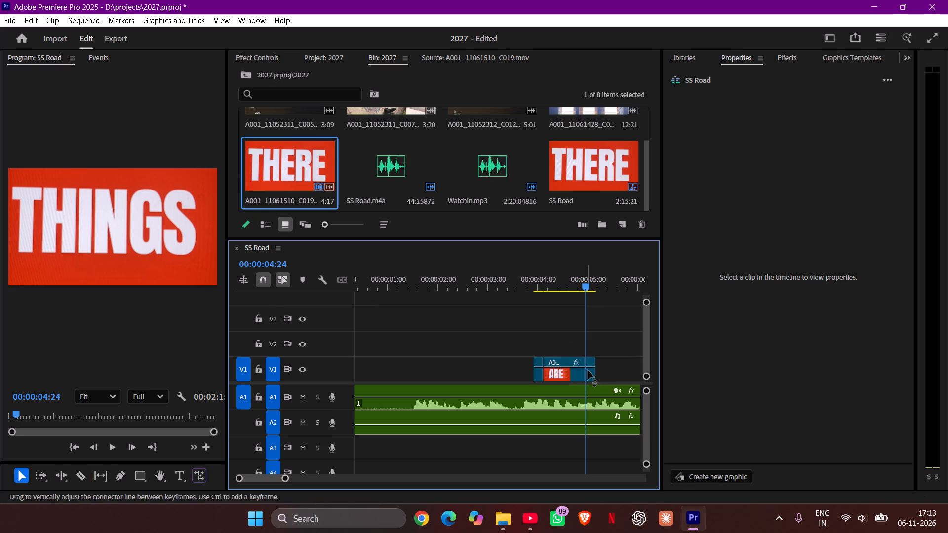
{"action": "left_click", "coordinate": [592, 372]}
{"action": "key", "text": "Delete"}
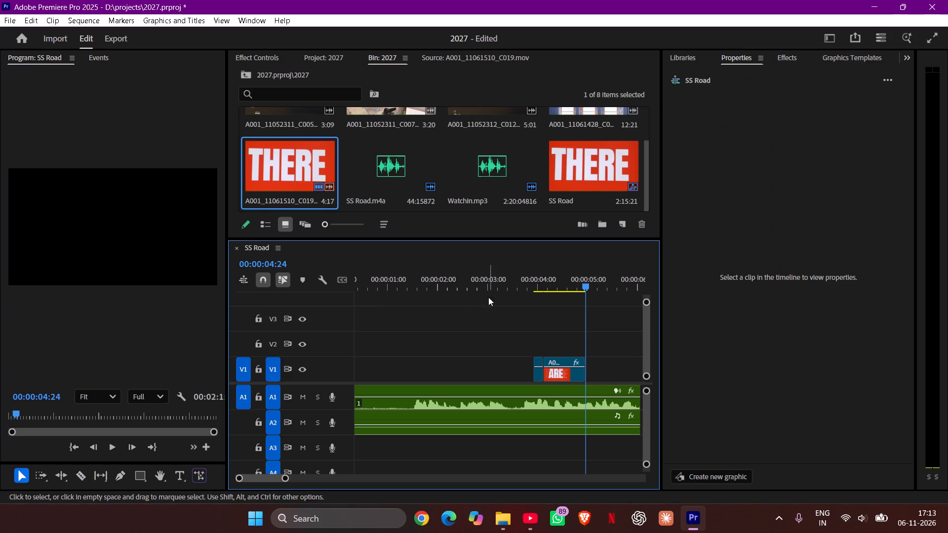
Play the SS Road sequence from its start through the text section to examine the trimmed timing.
{"action": "left_click_drag", "start_coordinate": [585, 285], "coordinate": [0, 465]}
{"action": "key", "text": "space"}
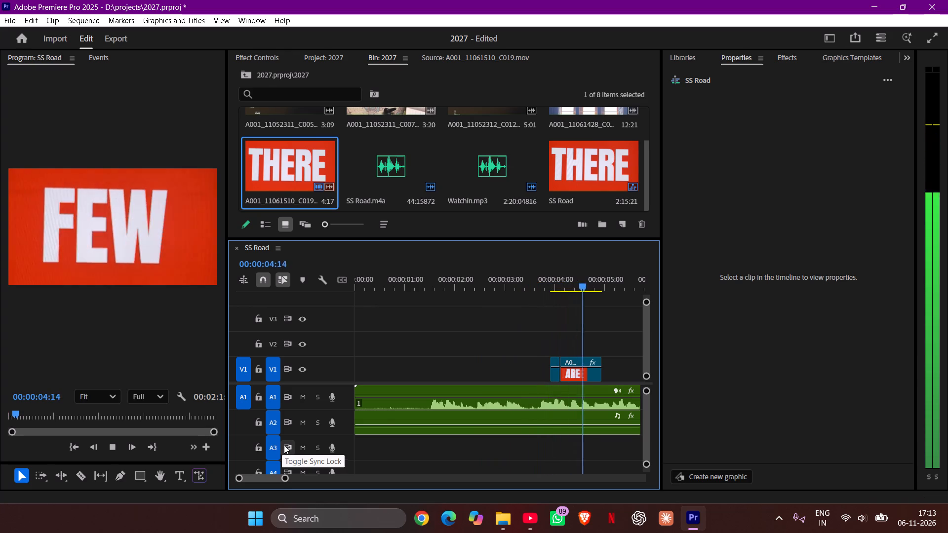
{"action": "key", "text": "space"}
{"action": "left_click_drag", "start_coordinate": [619, 284], "coordinate": [534, 336]}
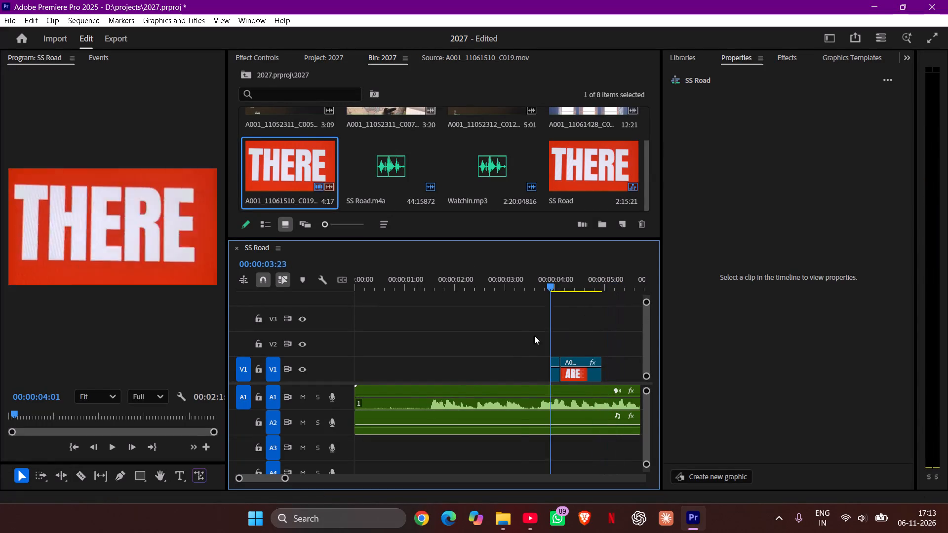
{"action": "left_click_drag", "start_coordinate": [534, 336], "coordinate": [522, 342]}
Select both V1 text clips and set their anchor point X to 1074, viewing the THERE frame at 00:00:04:01.
{"action": "left_click_drag", "start_coordinate": [537, 334], "coordinate": [596, 374]}
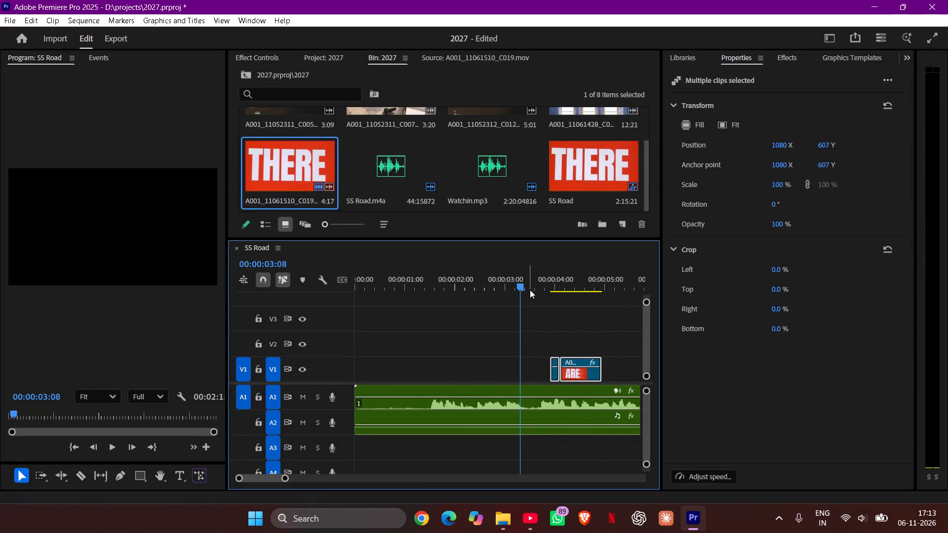
{"action": "left_click_drag", "start_coordinate": [520, 287], "coordinate": [560, 318]}
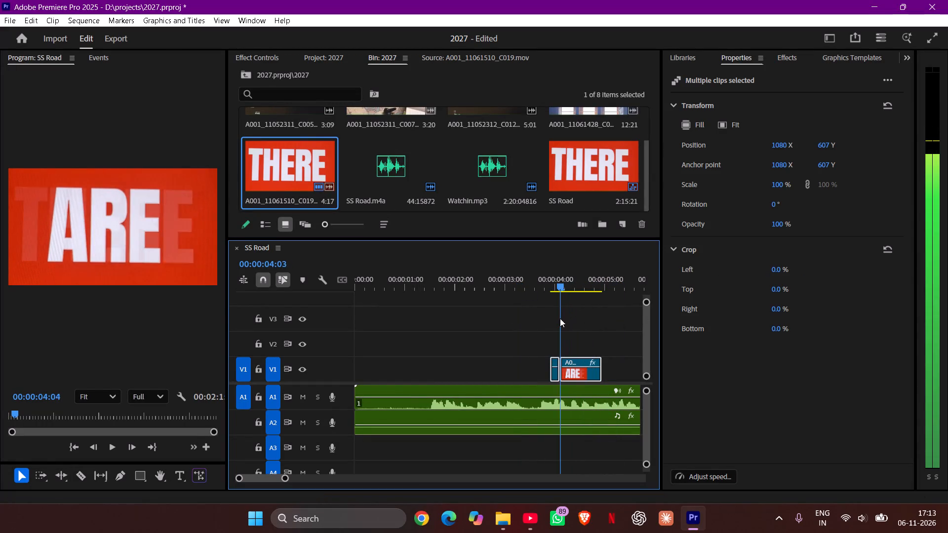
{"action": "left_click_drag", "start_coordinate": [560, 318], "coordinate": [556, 328]}
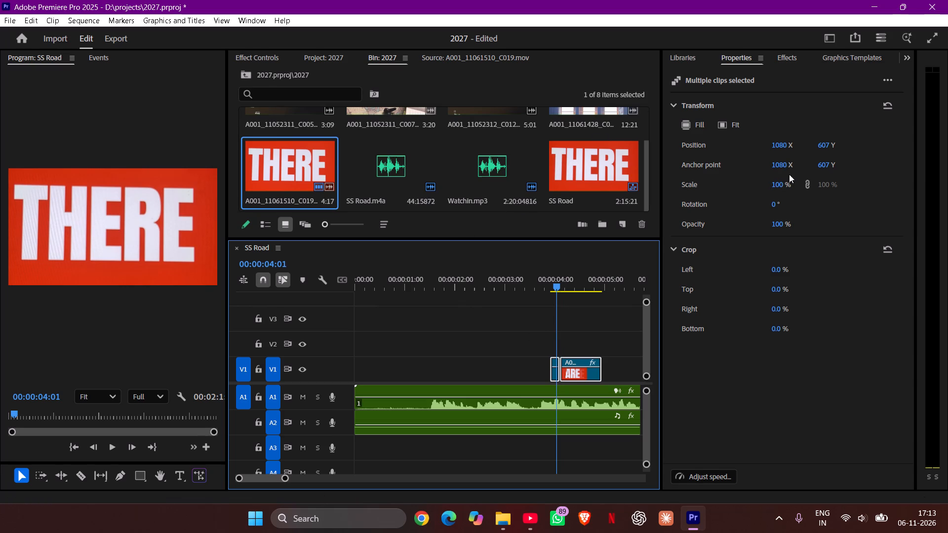
{"action": "left_click_drag", "start_coordinate": [780, 169], "coordinate": [770, 172]}
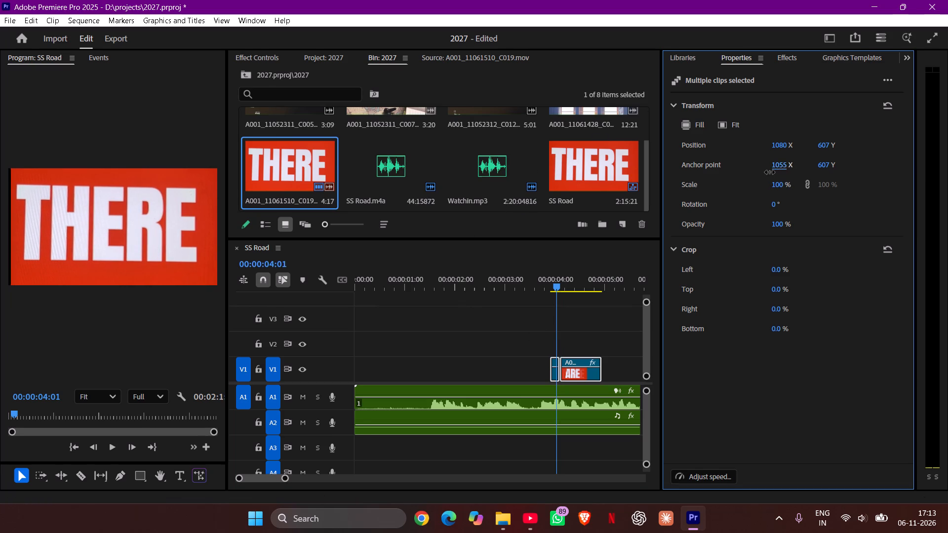
{"action": "left_click_drag", "start_coordinate": [770, 172], "coordinate": [784, 174]}
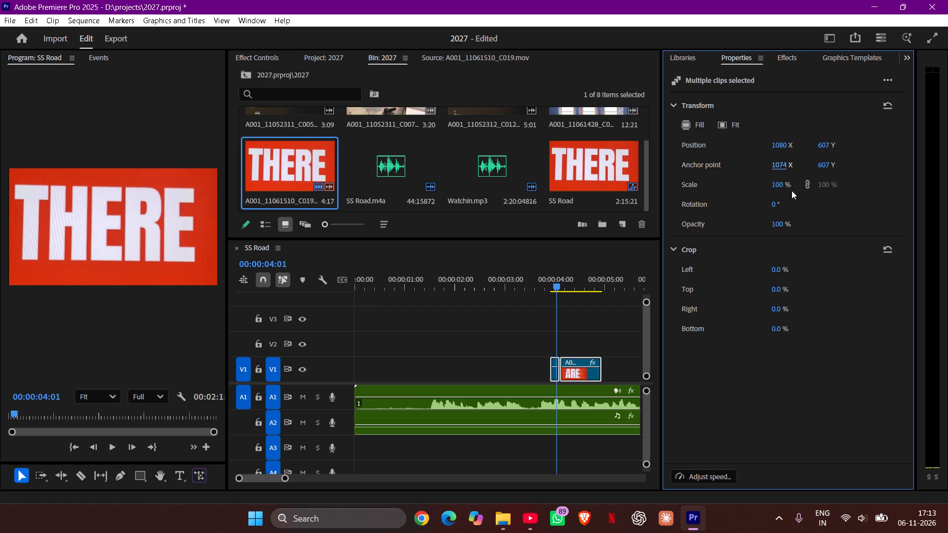
Undo the anchor point change and the preceding deletion, and delete the leftover V1 text piece after the cut again.
{"action": "key", "text": "ctrl+z"}
{"action": "key", "text": "ctrl+z"}
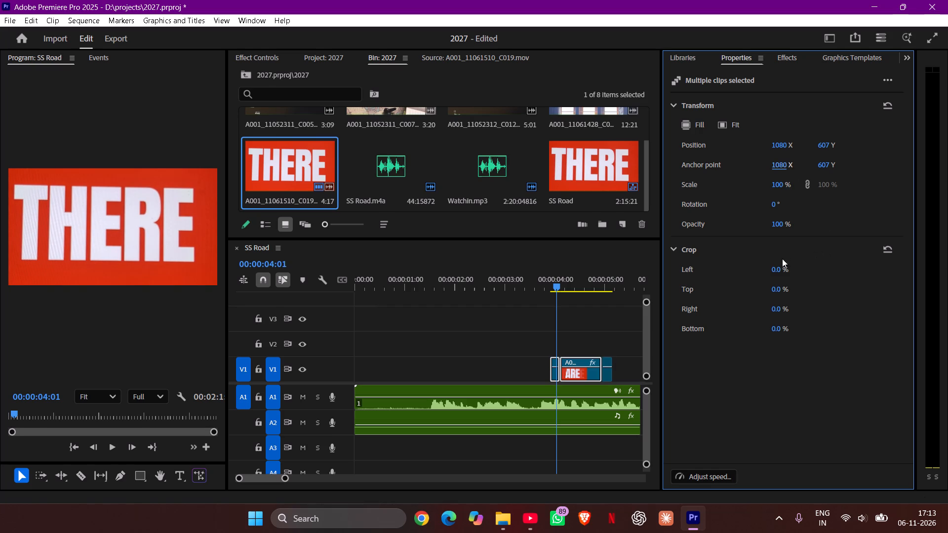
{"action": "left_click", "coordinate": [608, 377]}
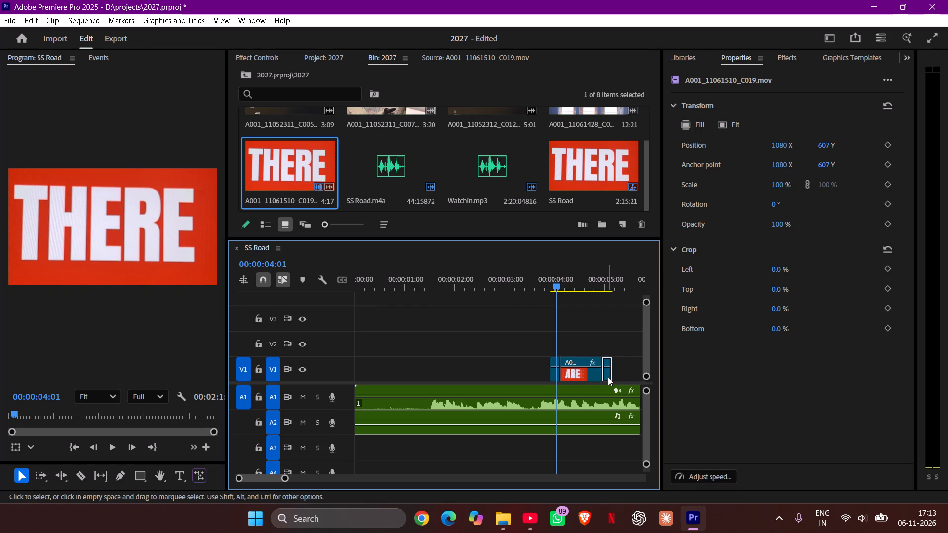
{"action": "key", "text": "Delete"}
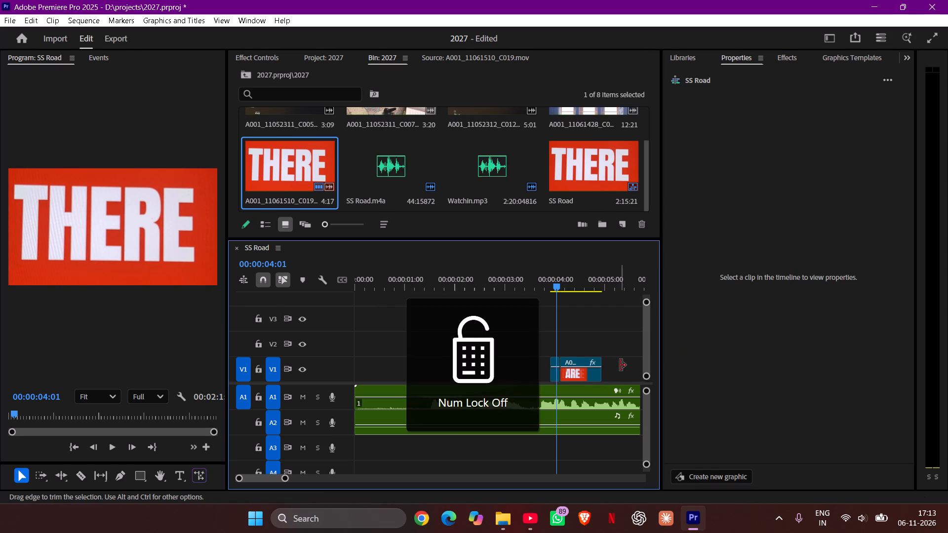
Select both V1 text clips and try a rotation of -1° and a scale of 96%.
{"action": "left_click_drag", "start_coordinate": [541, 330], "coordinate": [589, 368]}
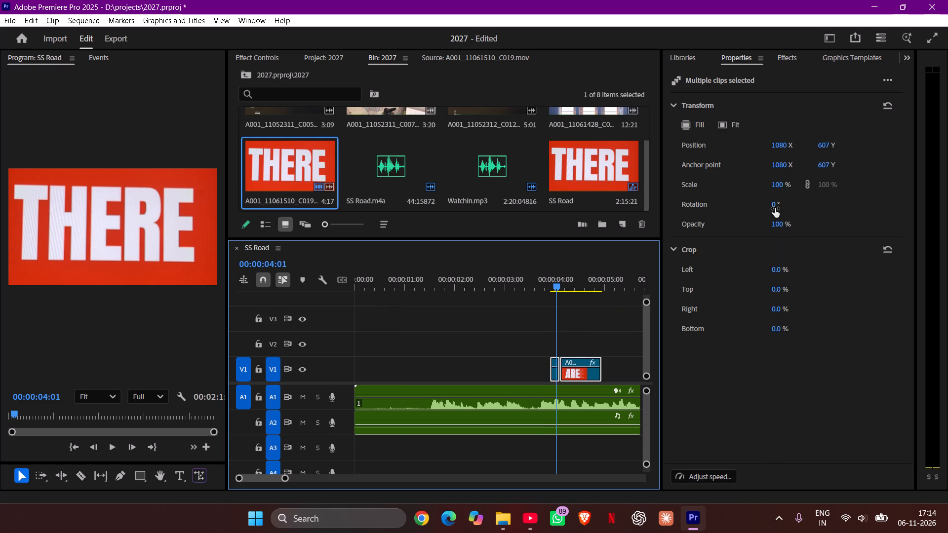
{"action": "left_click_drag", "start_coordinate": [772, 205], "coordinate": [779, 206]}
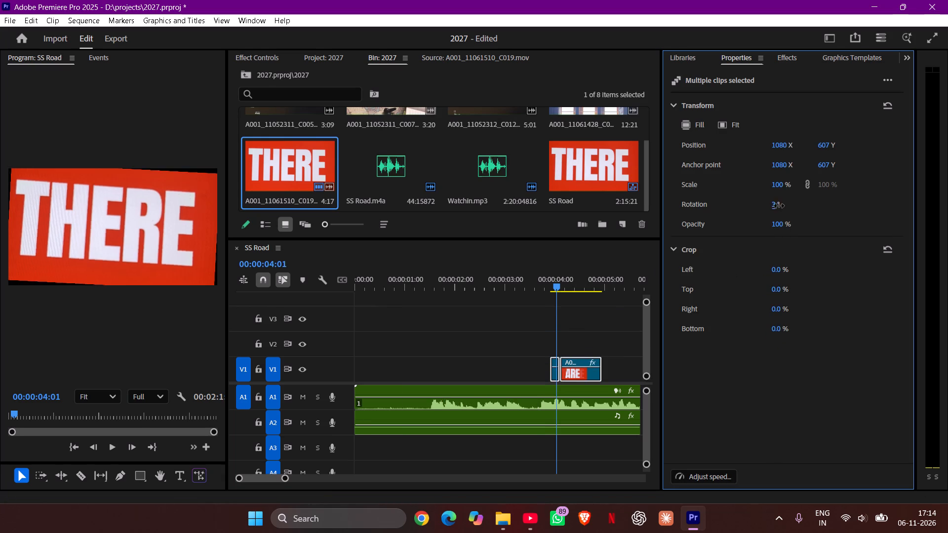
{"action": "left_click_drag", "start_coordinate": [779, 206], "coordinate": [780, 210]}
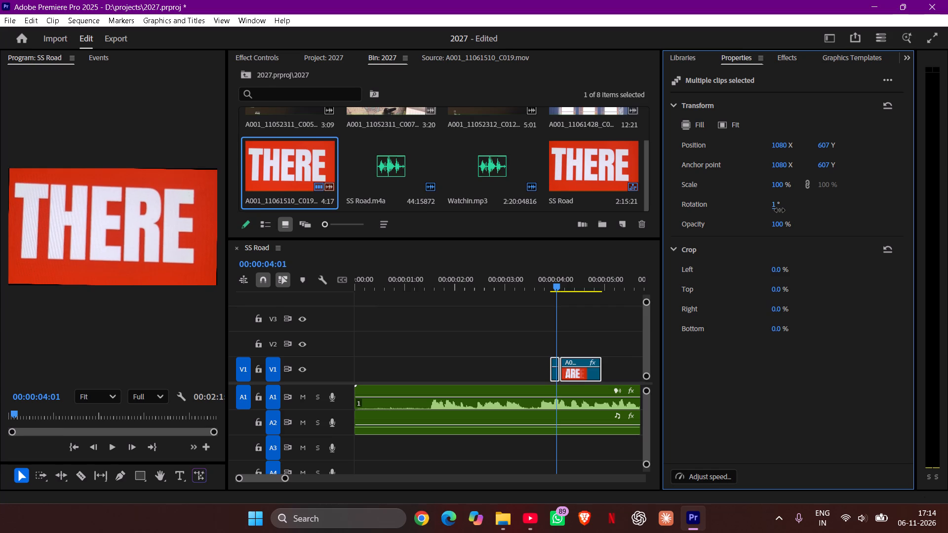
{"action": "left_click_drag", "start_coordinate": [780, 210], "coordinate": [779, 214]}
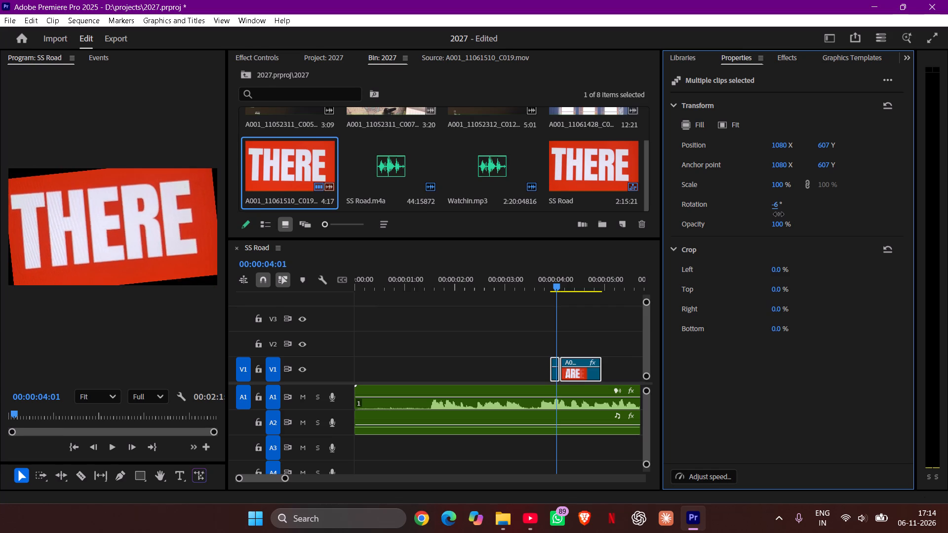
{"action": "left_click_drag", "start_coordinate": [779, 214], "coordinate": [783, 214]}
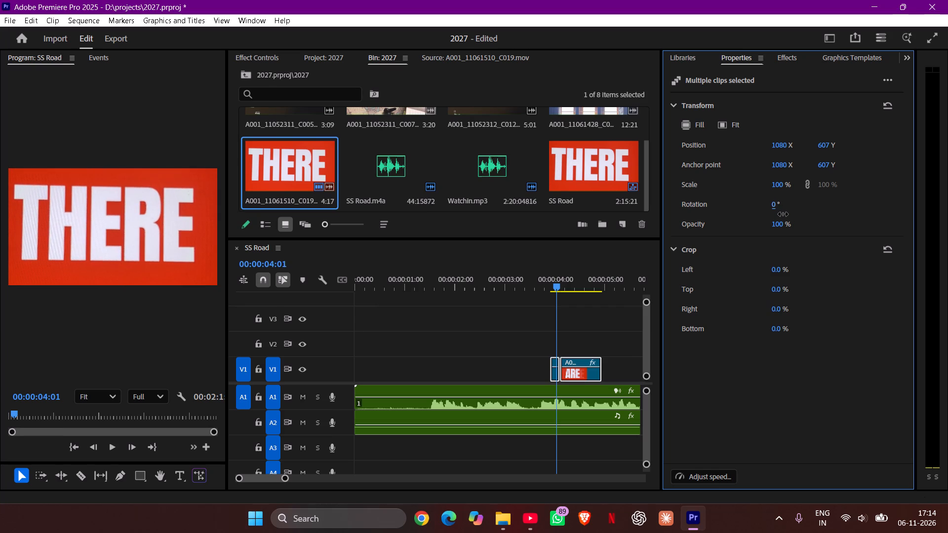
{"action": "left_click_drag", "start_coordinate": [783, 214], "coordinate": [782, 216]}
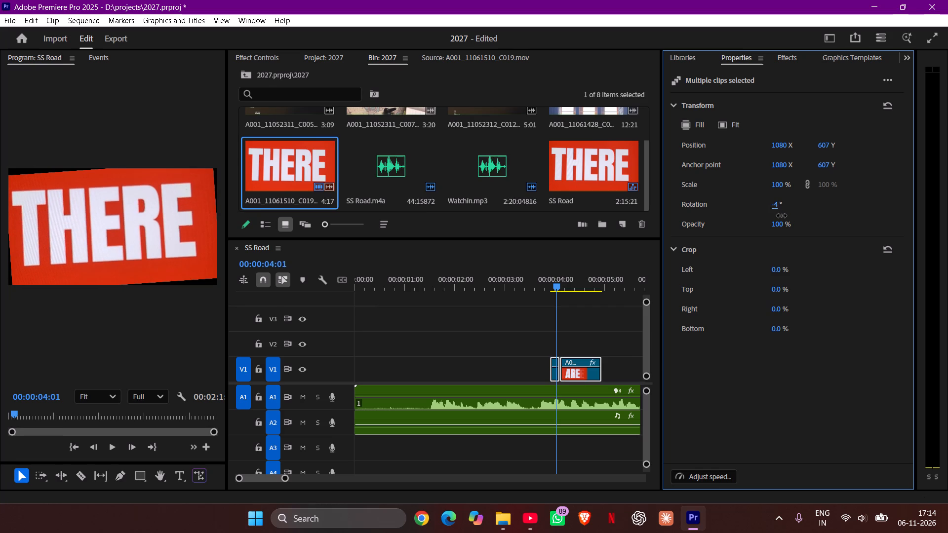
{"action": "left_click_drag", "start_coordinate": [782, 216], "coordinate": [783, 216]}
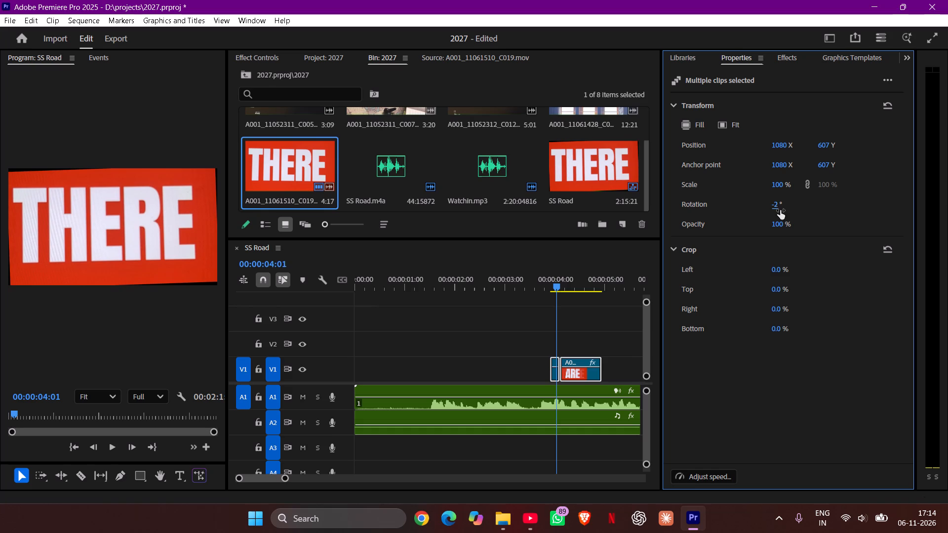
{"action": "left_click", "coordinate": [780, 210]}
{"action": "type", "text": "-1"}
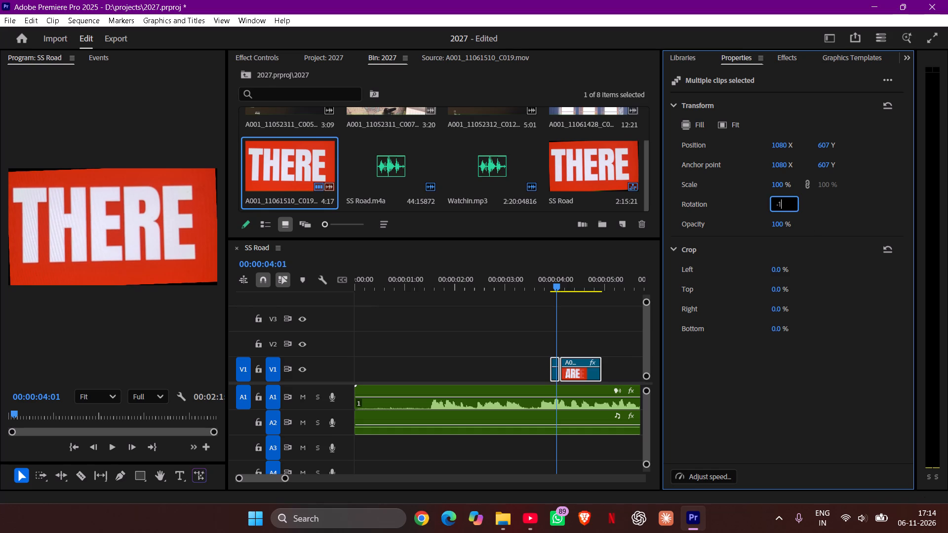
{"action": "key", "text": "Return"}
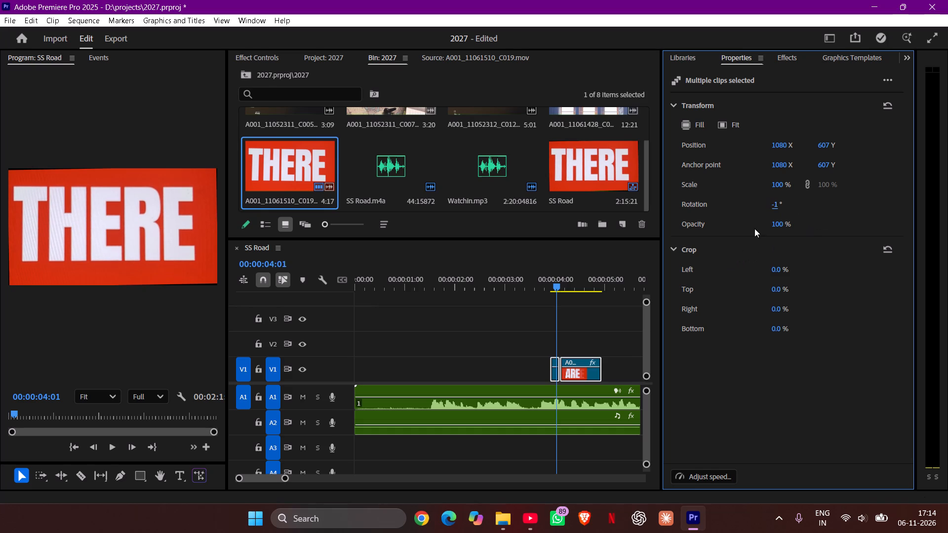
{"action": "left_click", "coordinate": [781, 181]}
Reset both V1 text clips to a rotation of 0° and a scale of 100%.
{"action": "left_click", "coordinate": [774, 204]}
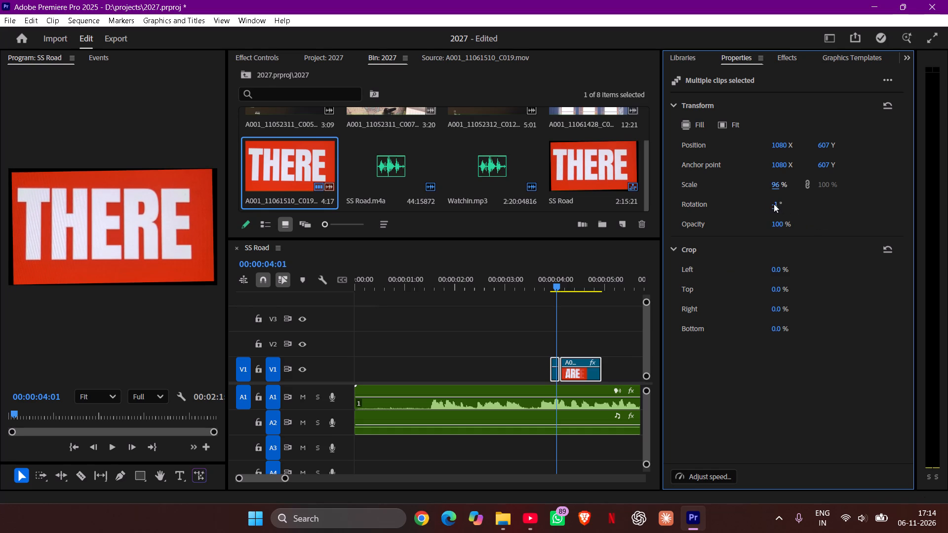
{"action": "key", "text": "0"}
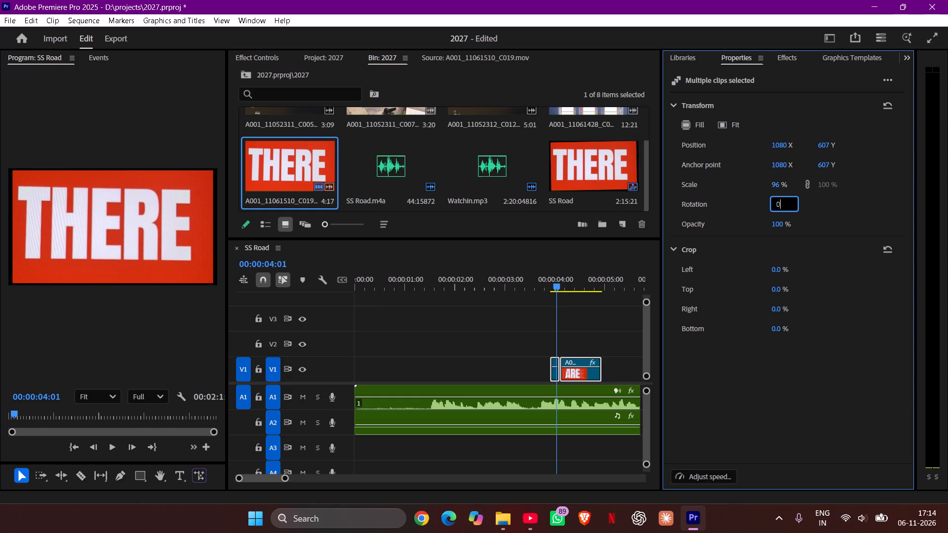
{"action": "left_click", "coordinate": [779, 180]}
{"action": "type", "text": "100"}
{"action": "key", "text": "Return"}
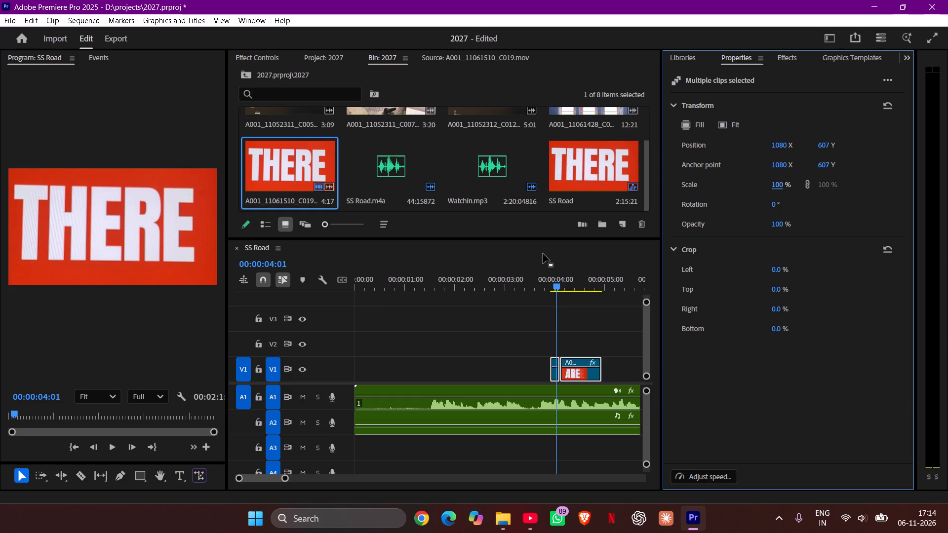
Play the SS Road sequence from just before the V1 text clips to examine the text section.
{"action": "left_click_drag", "start_coordinate": [553, 288], "coordinate": [585, 310]}
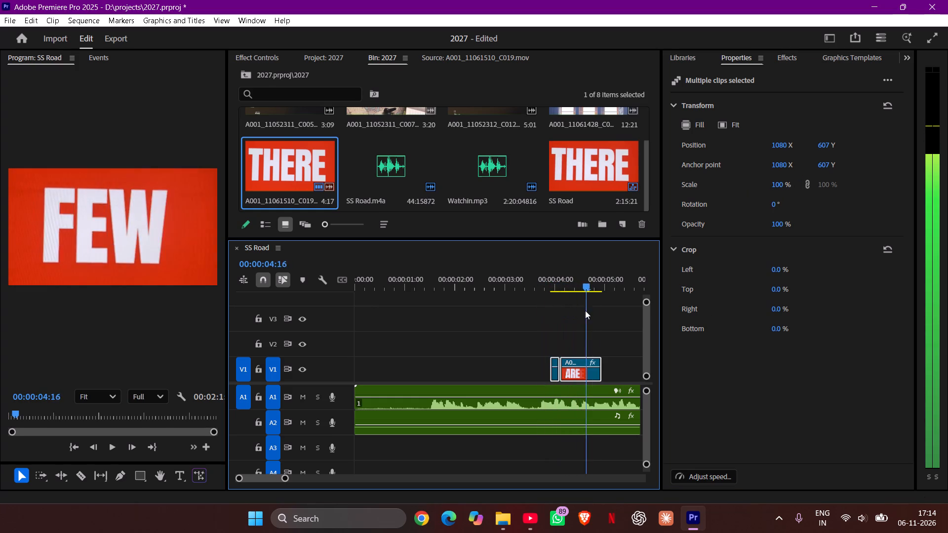
{"action": "left_click_drag", "start_coordinate": [585, 310], "coordinate": [527, 335]}
{"action": "key", "text": "space"}
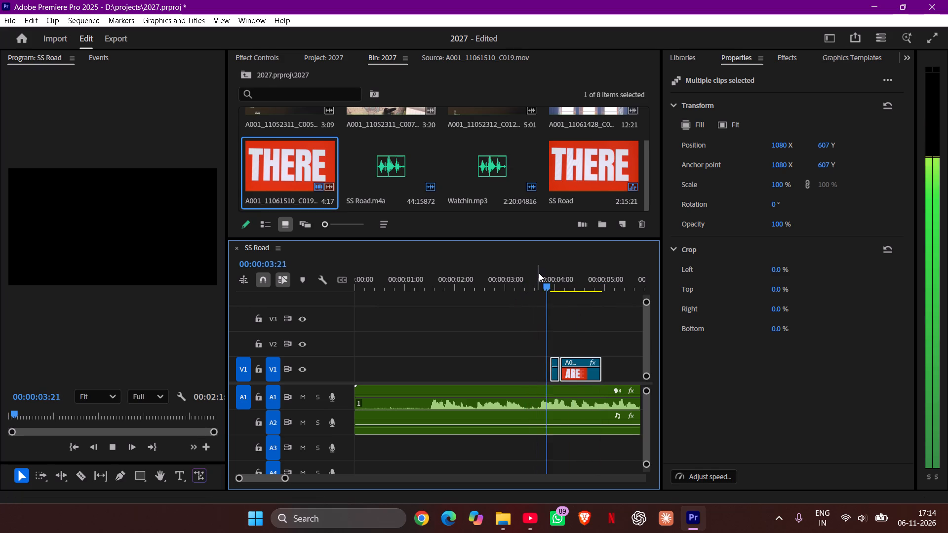
{"action": "key", "text": "space"}
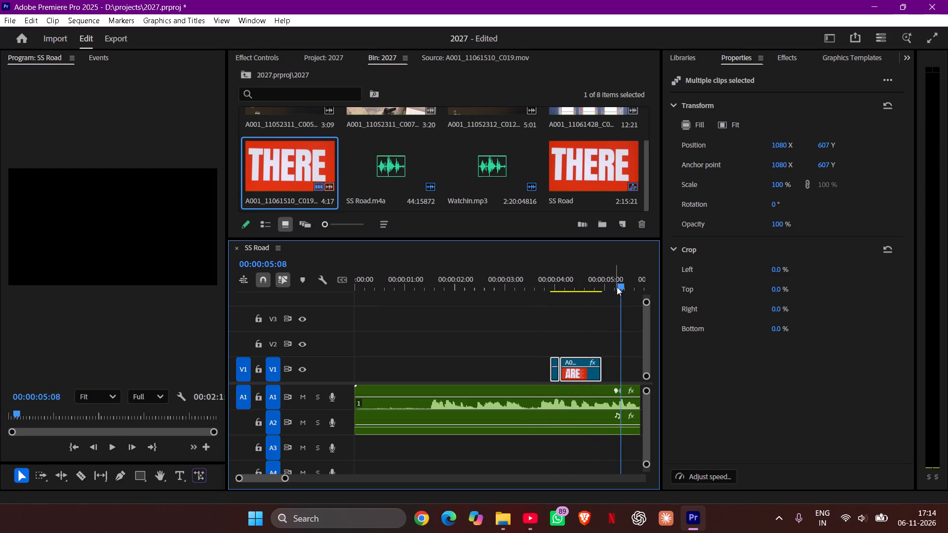
Open the window clip A001_11061428_C017.mov from the 2027 bin in the Source monitor.
{"action": "scroll", "coordinate": [448, 185], "scroll_direction": "up", "scroll_amount": 8}
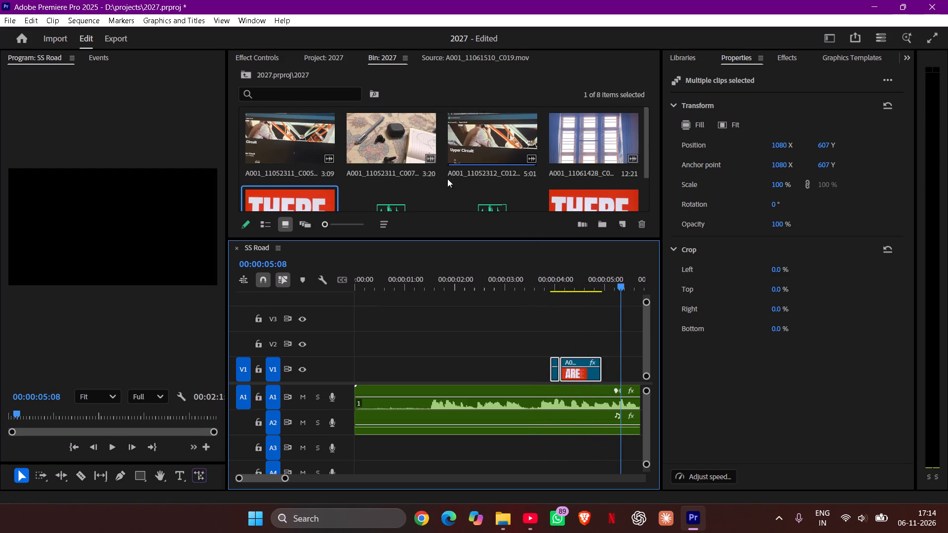
{"action": "scroll", "coordinate": [447, 179], "scroll_direction": "down", "scroll_amount": 3}
{"action": "scroll", "coordinate": [586, 151], "scroll_direction": "up", "scroll_amount": 2}
{"action": "left_click_drag", "start_coordinate": [601, 145], "coordinate": [637, 228]}
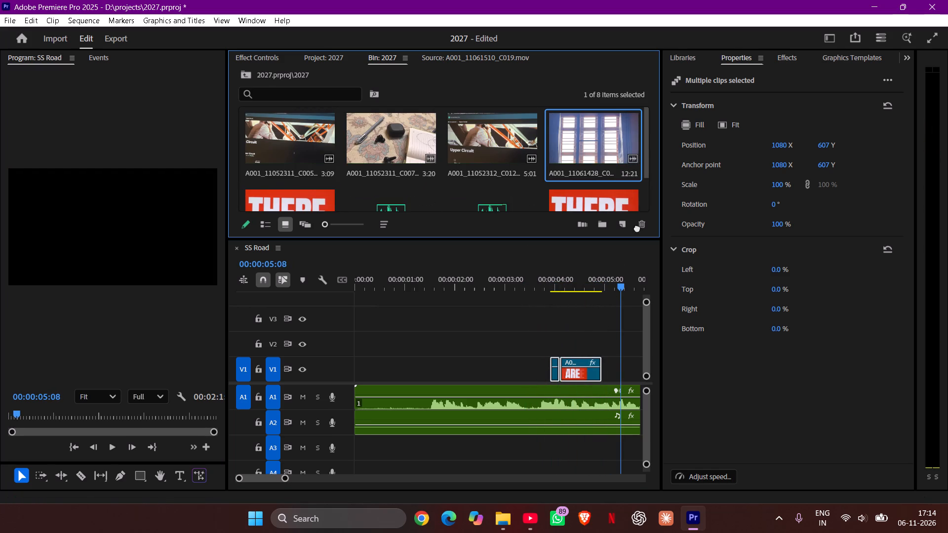
{"action": "left_click_drag", "start_coordinate": [637, 228], "coordinate": [495, 179]}
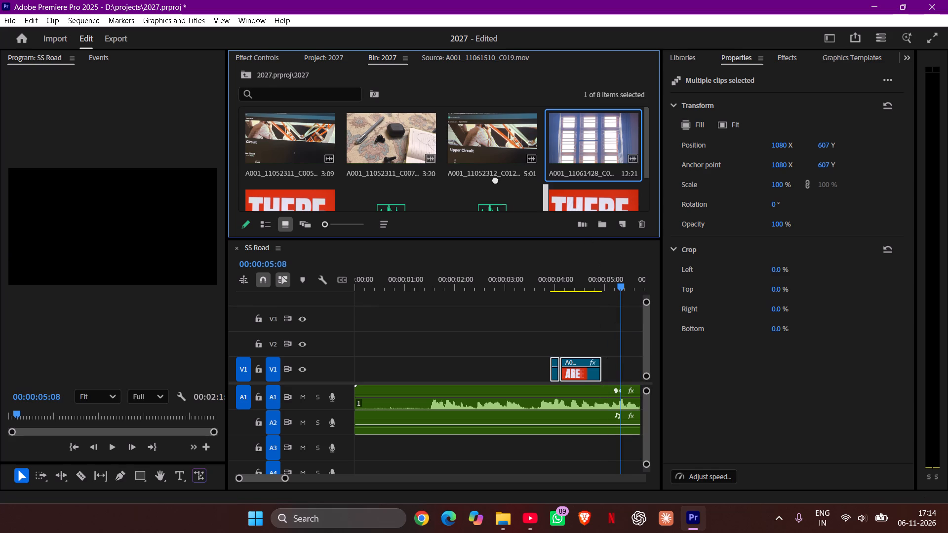
{"action": "left_click_drag", "start_coordinate": [495, 179], "coordinate": [569, 127]}
{"action": "double_click", "coordinate": [599, 152]}
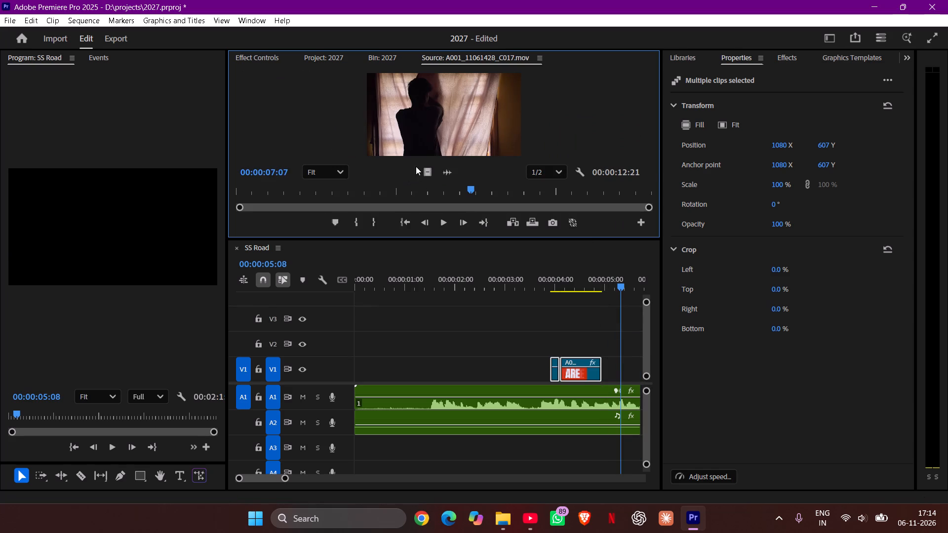
Play the C017 source clip from its start and set its In point at 00:00:02:21, before the person appears.
{"action": "left_click_drag", "start_coordinate": [473, 187], "coordinate": [63, 215]}
{"action": "key", "text": "space"}
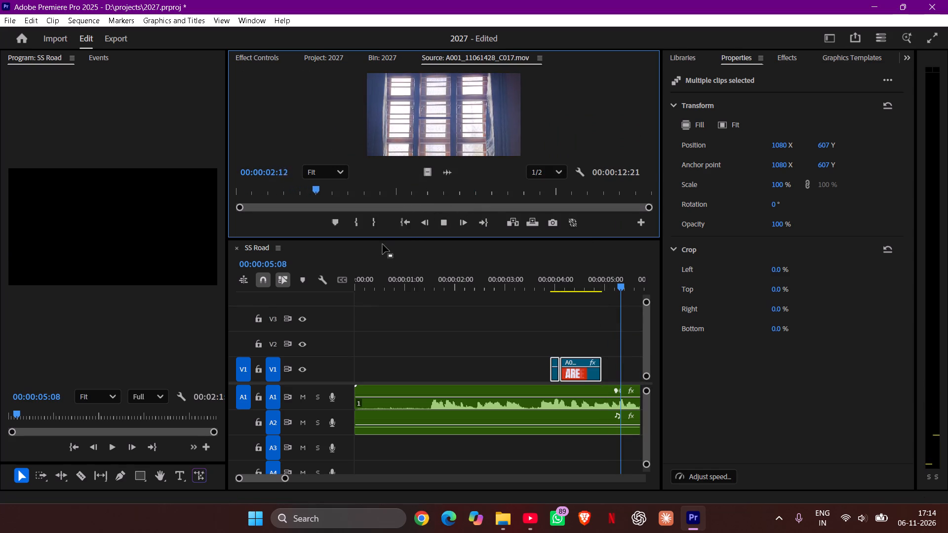
{"action": "key", "text": "space"}
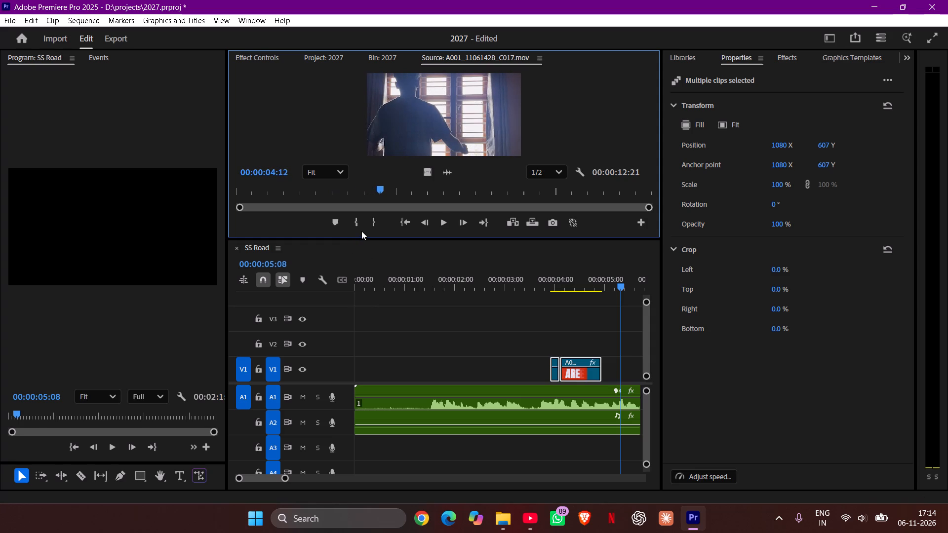
{"action": "left_click_drag", "start_coordinate": [382, 186], "coordinate": [339, 212]}
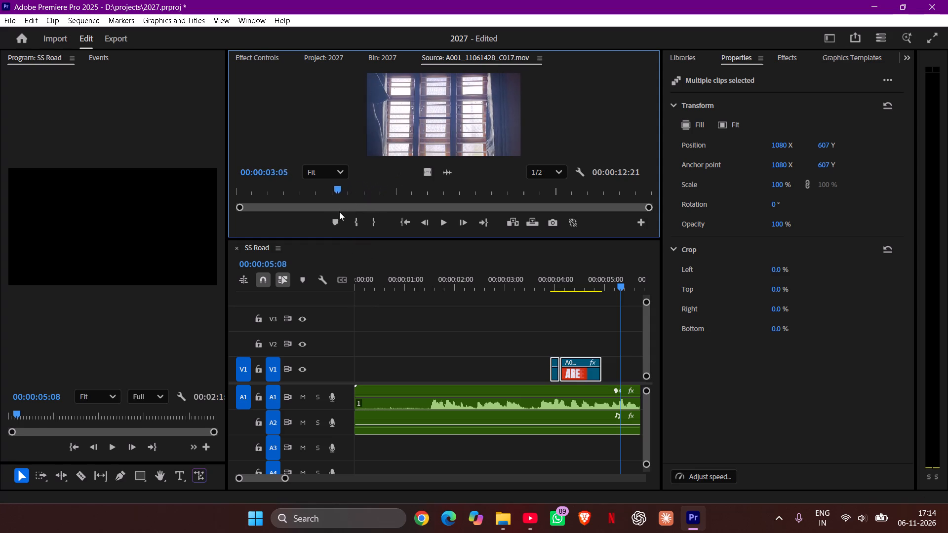
{"action": "left_click_drag", "start_coordinate": [339, 212], "coordinate": [334, 221]}
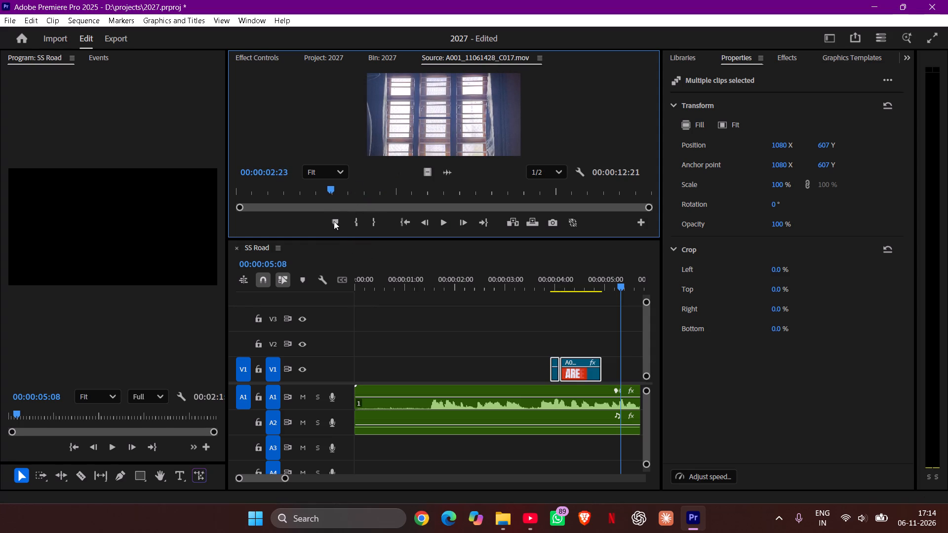
{"action": "left_click_drag", "start_coordinate": [334, 221], "coordinate": [330, 224]}
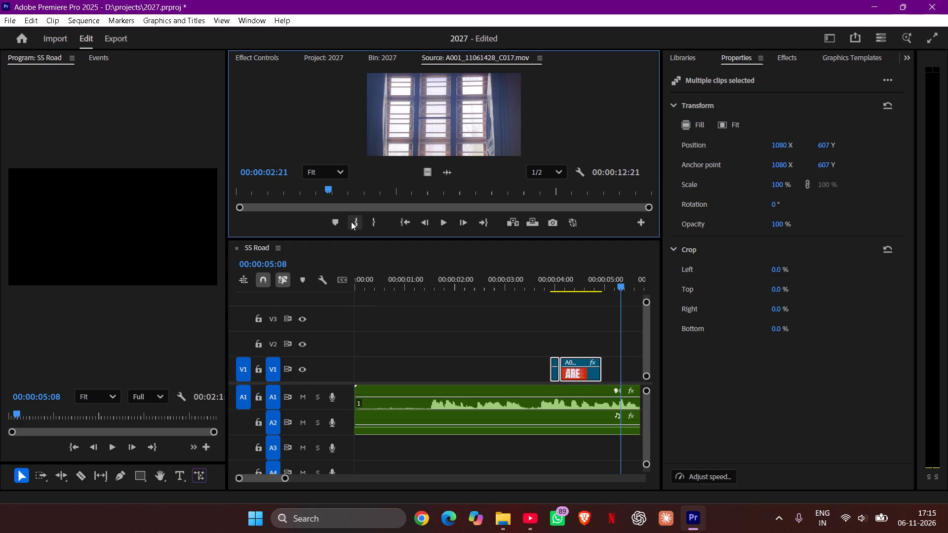
{"action": "left_click", "coordinate": [353, 222]}
Play the C017 source clip onward and set its Out point at 00:00:07:20, on the silhouette by the curtains.
{"action": "key", "text": "space"}
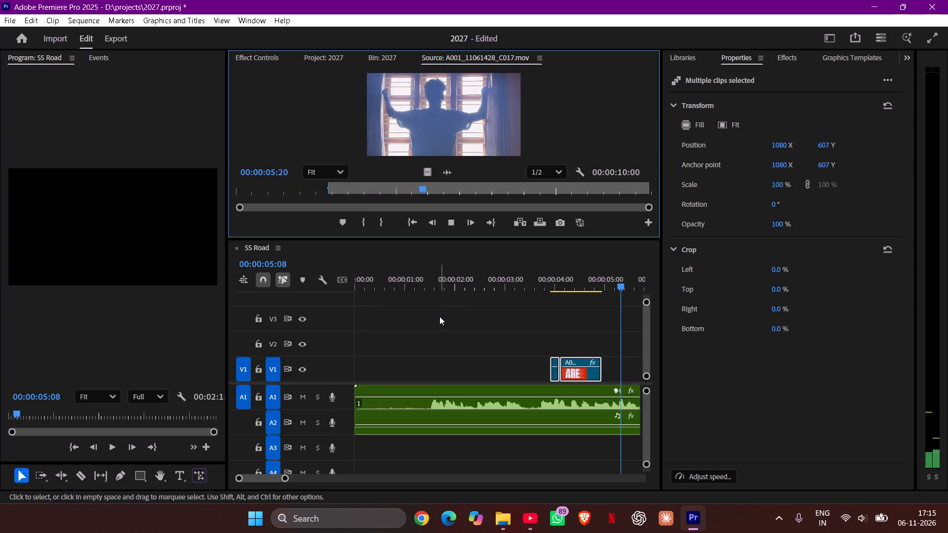
{"action": "key", "text": "space"}
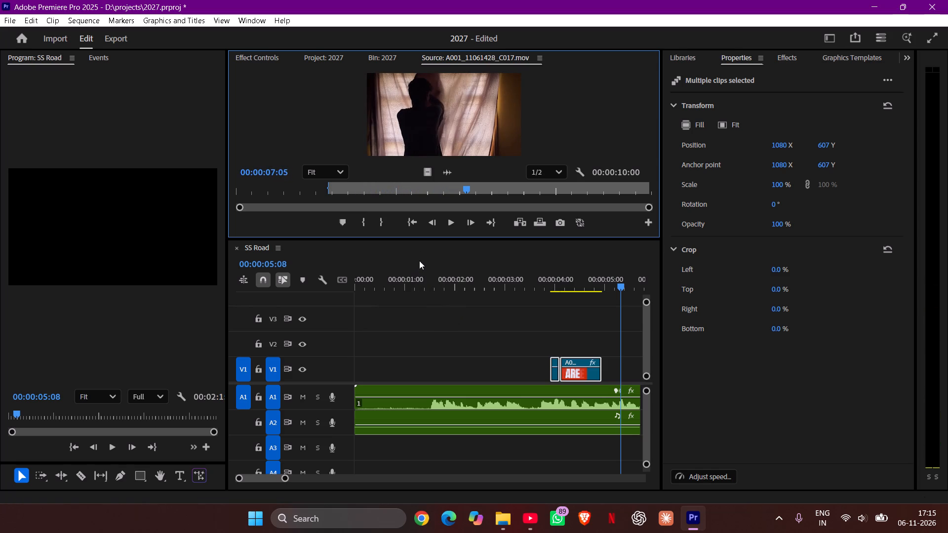
{"action": "key", "text": "space"}
{"action": "key", "text": "space"}
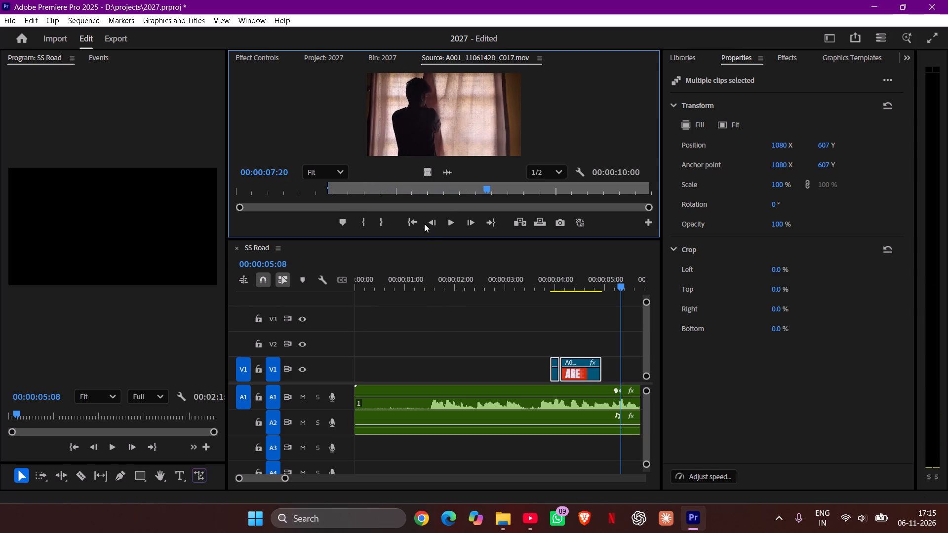
{"action": "left_click", "coordinate": [385, 227]}
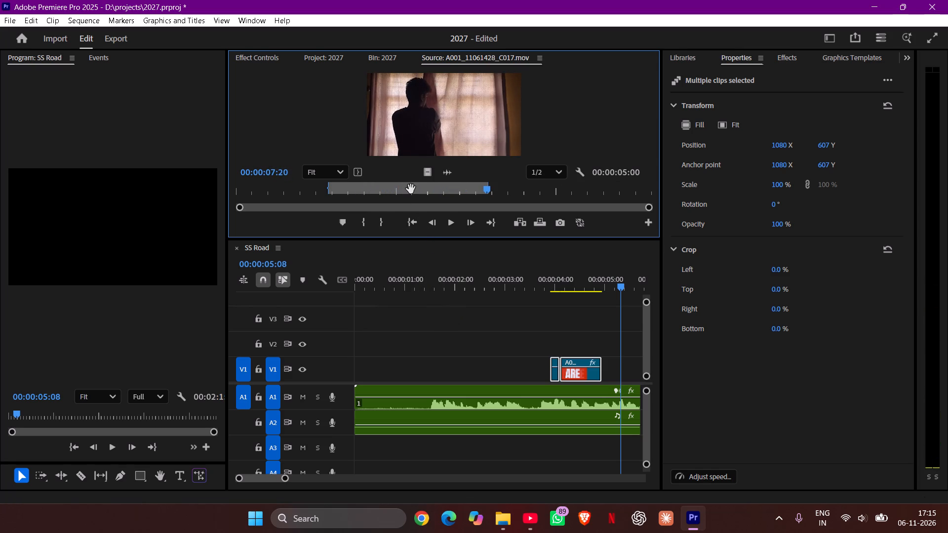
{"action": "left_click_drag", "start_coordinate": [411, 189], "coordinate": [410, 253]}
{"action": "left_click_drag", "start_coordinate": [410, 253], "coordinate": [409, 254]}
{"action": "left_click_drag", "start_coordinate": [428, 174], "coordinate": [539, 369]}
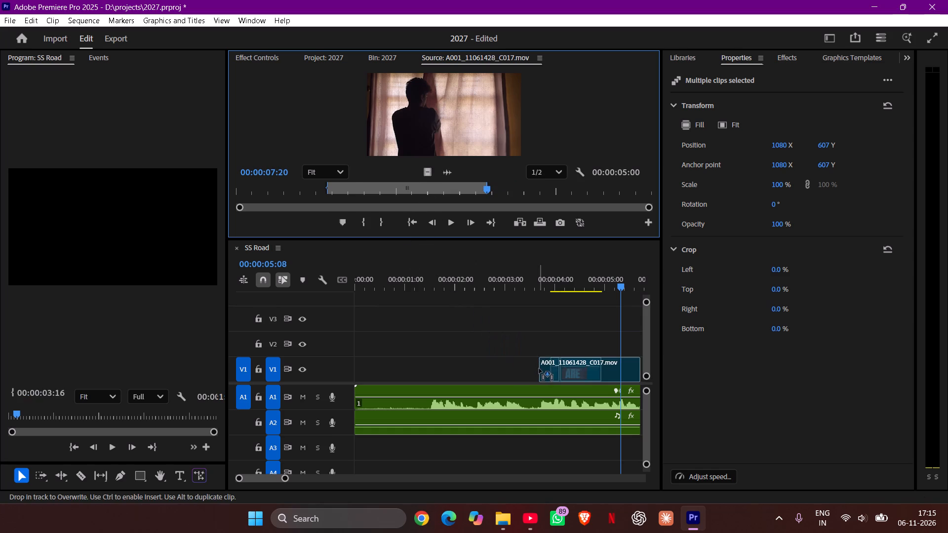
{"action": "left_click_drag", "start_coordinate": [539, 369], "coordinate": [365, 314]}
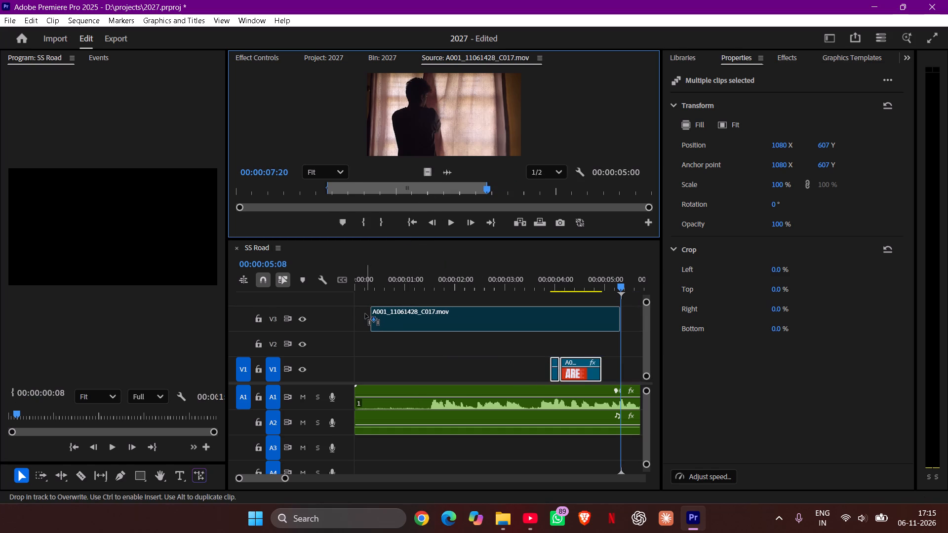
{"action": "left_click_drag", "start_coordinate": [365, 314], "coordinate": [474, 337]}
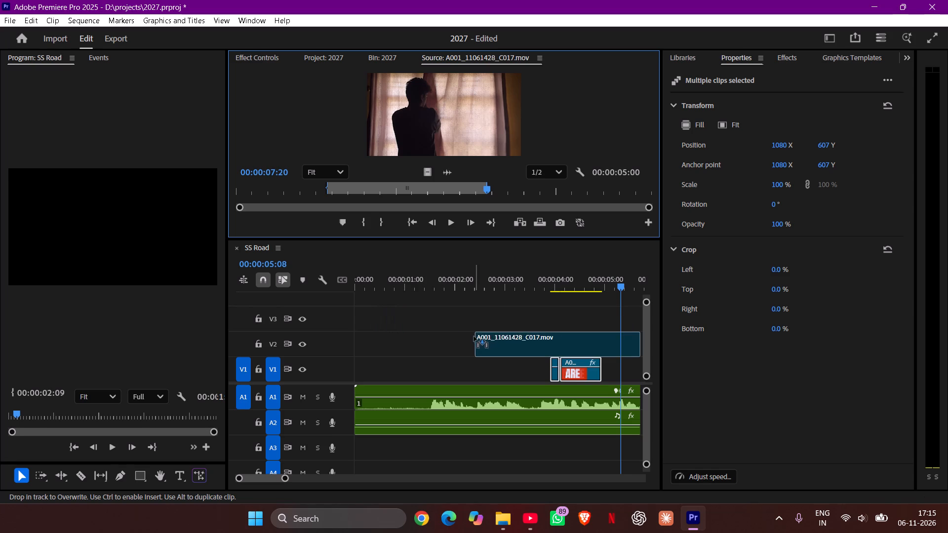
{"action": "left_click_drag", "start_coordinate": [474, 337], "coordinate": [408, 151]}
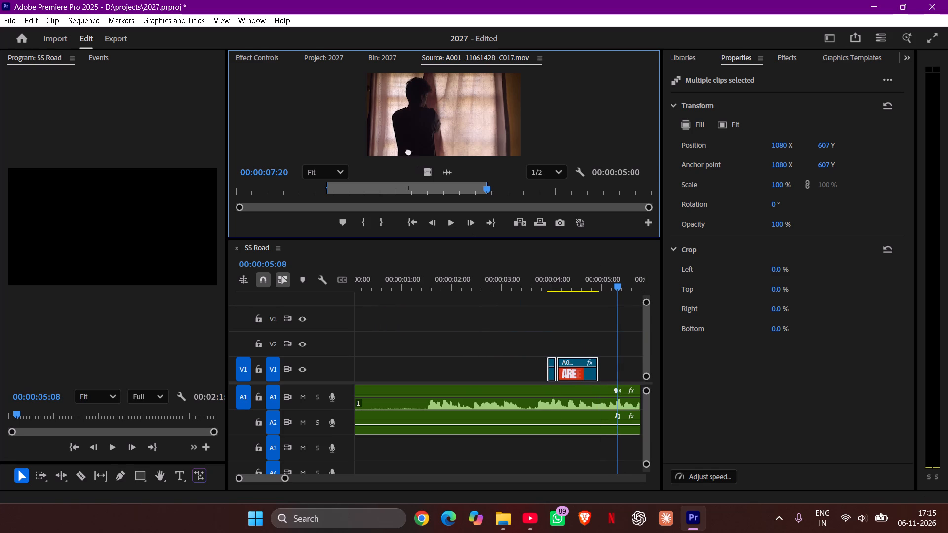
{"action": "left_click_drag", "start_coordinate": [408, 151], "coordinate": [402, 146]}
Place only the video of the marked C017 range on V1, directly after the text clips at 00:00:04:24.
{"action": "left_click_drag", "start_coordinate": [429, 173], "coordinate": [461, 247]}
{"action": "left_click_drag", "start_coordinate": [461, 247], "coordinate": [602, 371]}
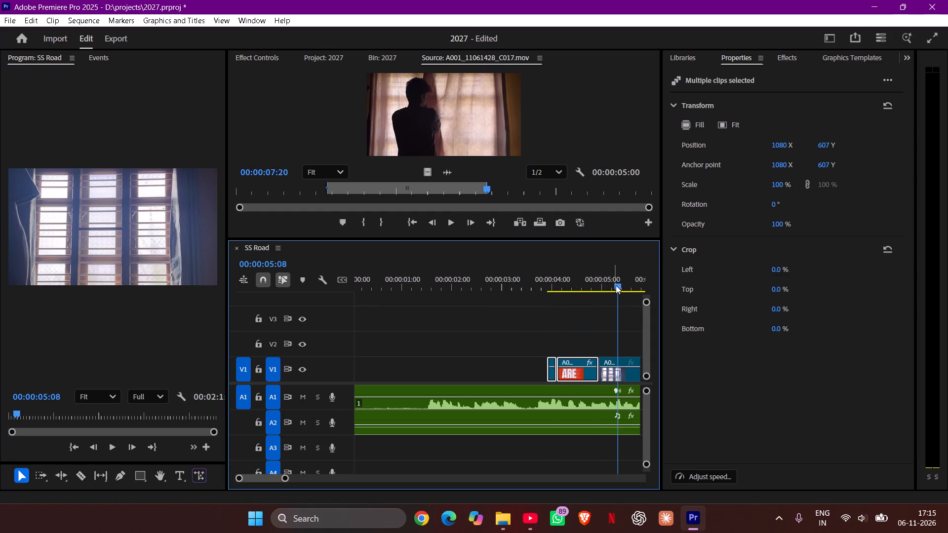
Play the SS Road sequence from the end of the text clips to examine the C017 clip's timing against the voice.
{"action": "left_click_drag", "start_coordinate": [618, 285], "coordinate": [589, 300]}
{"action": "key", "text": "space"}
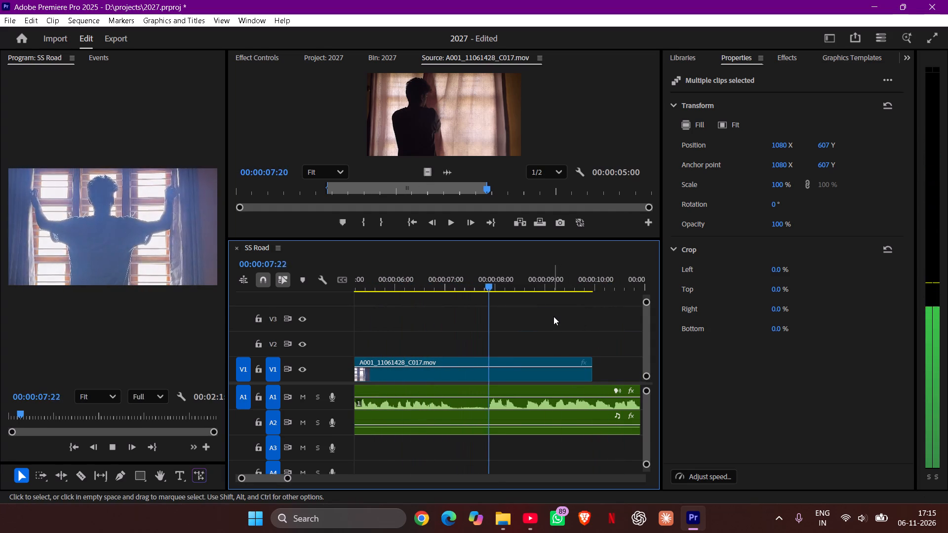
{"action": "key", "text": "space"}
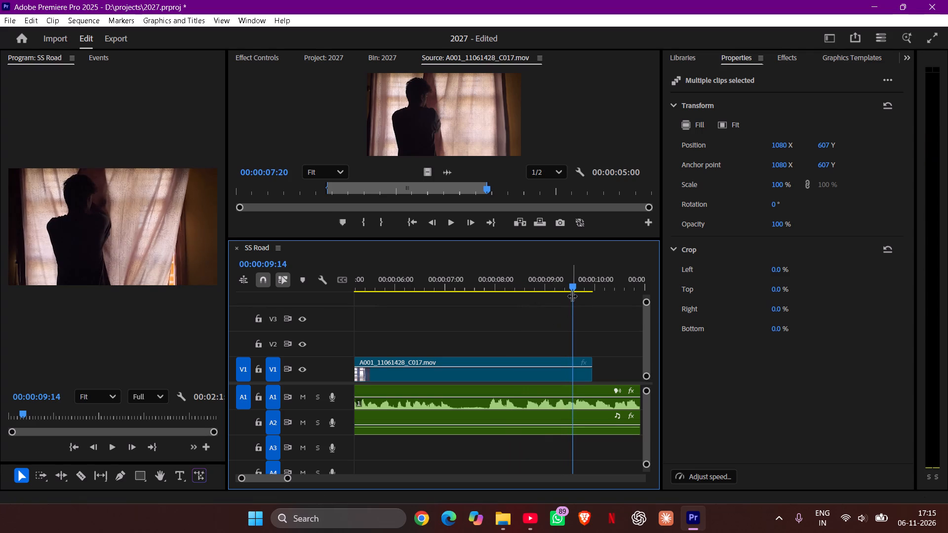
{"action": "left_click_drag", "start_coordinate": [572, 287], "coordinate": [601, 381]}
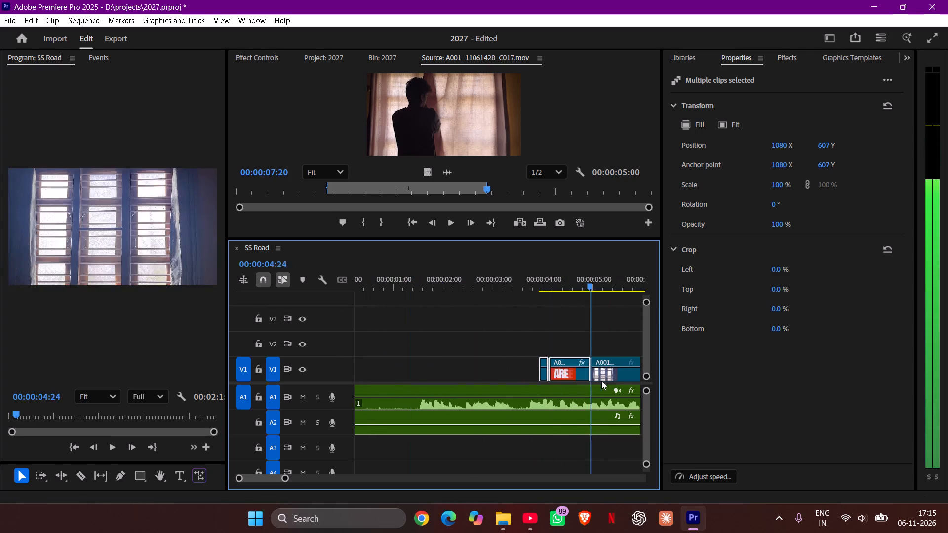
{"action": "left_click_drag", "start_coordinate": [601, 381], "coordinate": [498, 401]}
{"action": "key", "text": "space"}
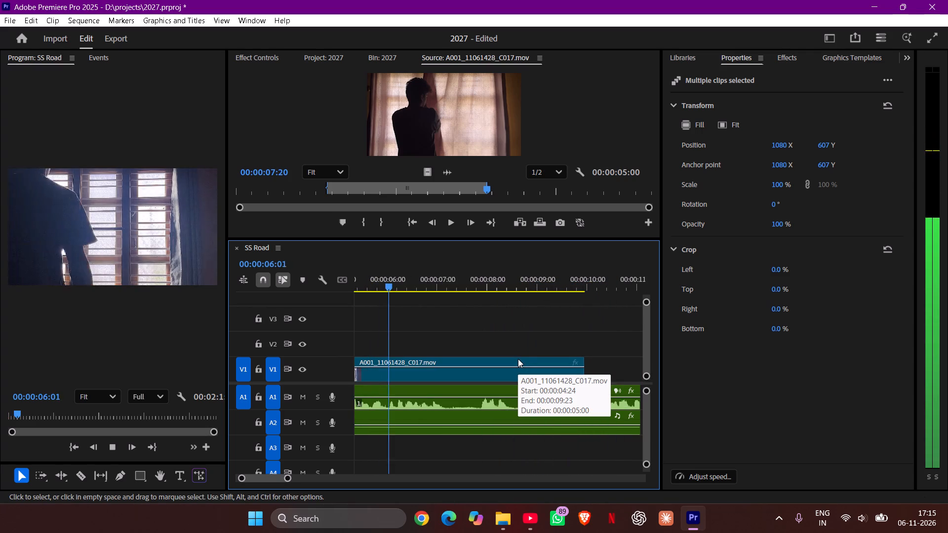
{"action": "key", "text": "space"}
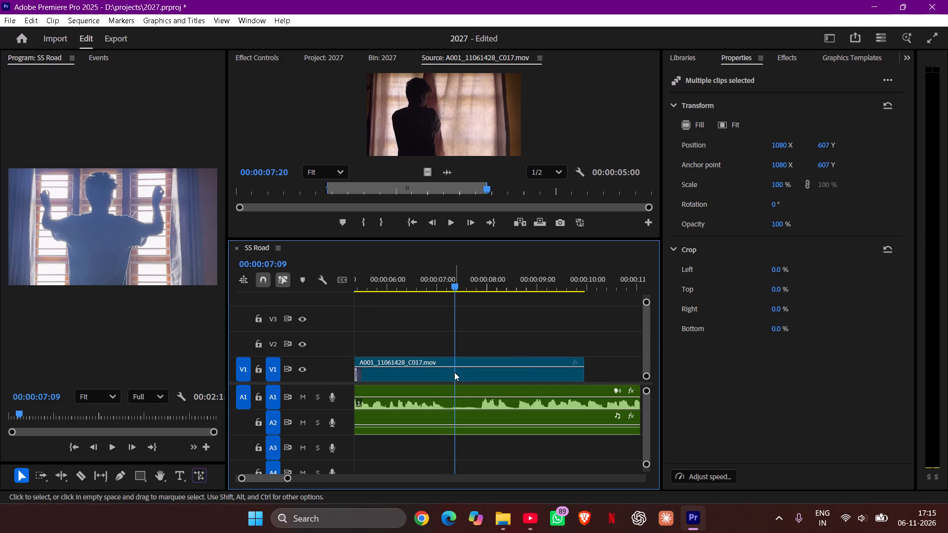
{"action": "key", "text": "space"}
{"action": "key", "text": "space"}
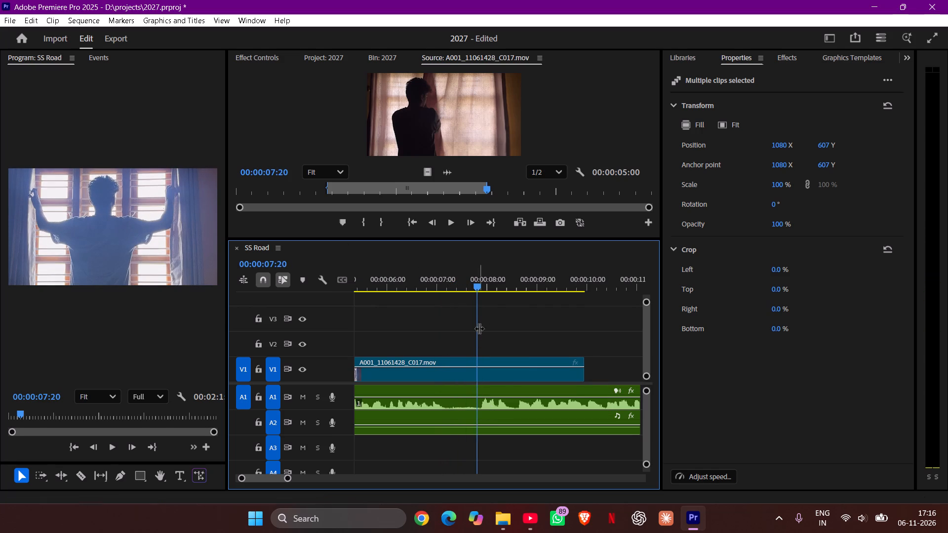
{"action": "left_click_drag", "start_coordinate": [474, 284], "coordinate": [453, 311]}
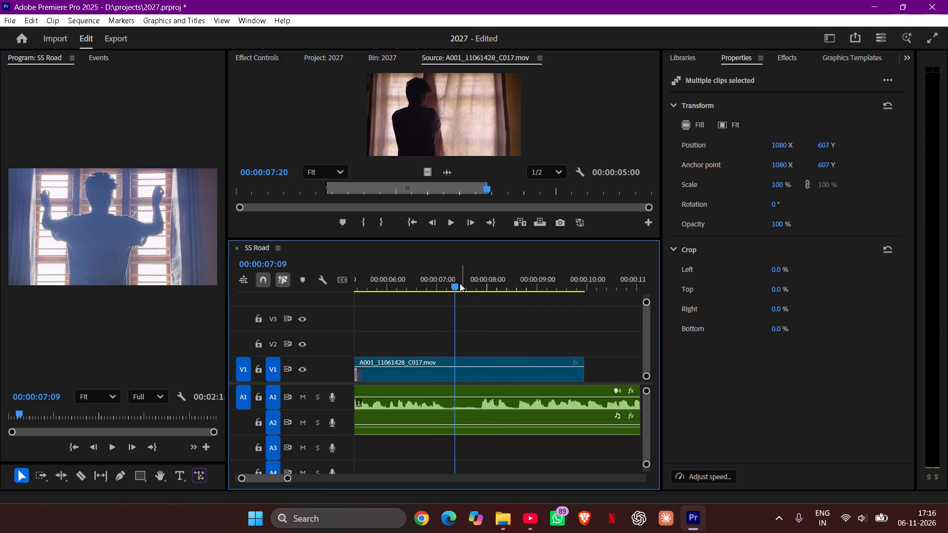
{"action": "left_click_drag", "start_coordinate": [451, 286], "coordinate": [389, 375]}
Set the speed of the C017 clip on V1 to 150%.
{"action": "left_click", "coordinate": [400, 381]}
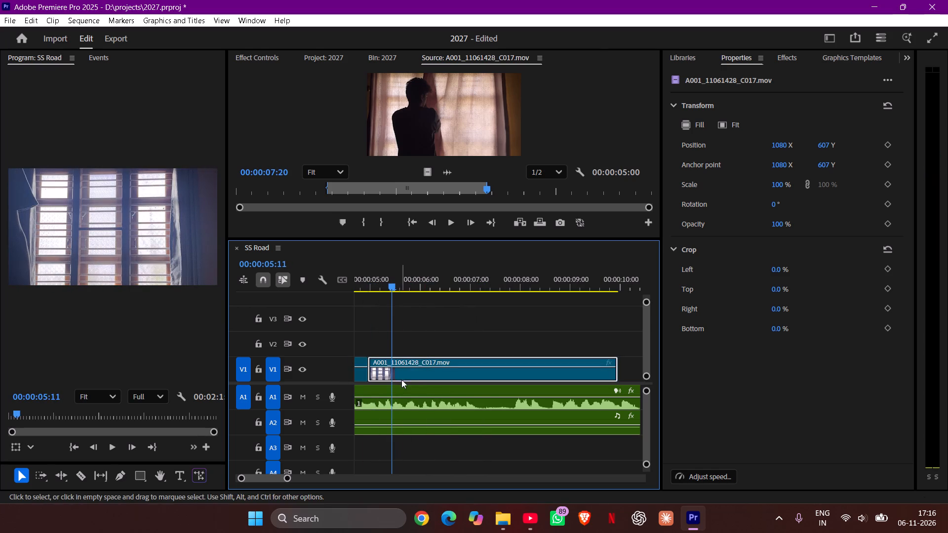
{"action": "right_click", "coordinate": [411, 367]}
{"action": "left_click", "coordinate": [477, 379]}
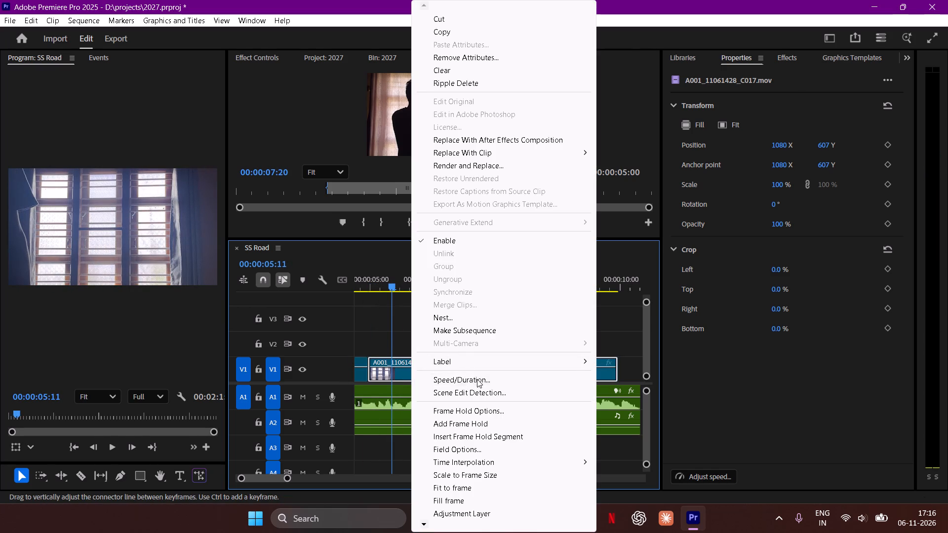
{"action": "type", "text": "150"}
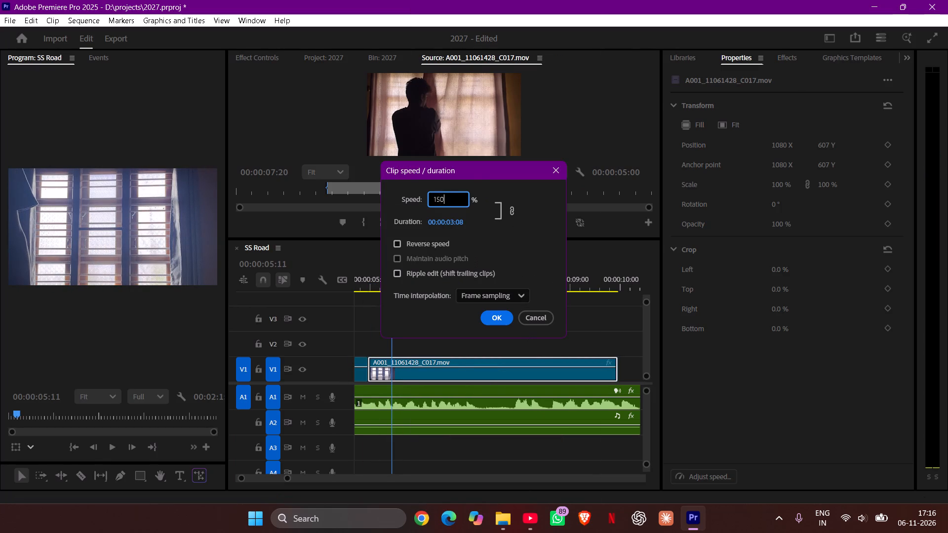
{"action": "key", "text": "Return"}
Replay the sped-up C017 clip from its start several times to examine its timing against the voice waveform.
{"action": "key", "text": "space"}
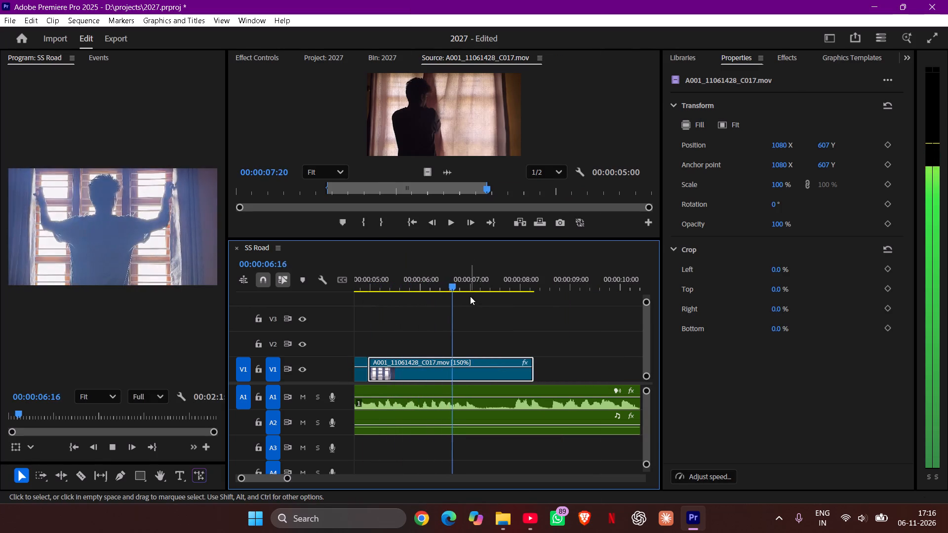
{"action": "key", "text": "space"}
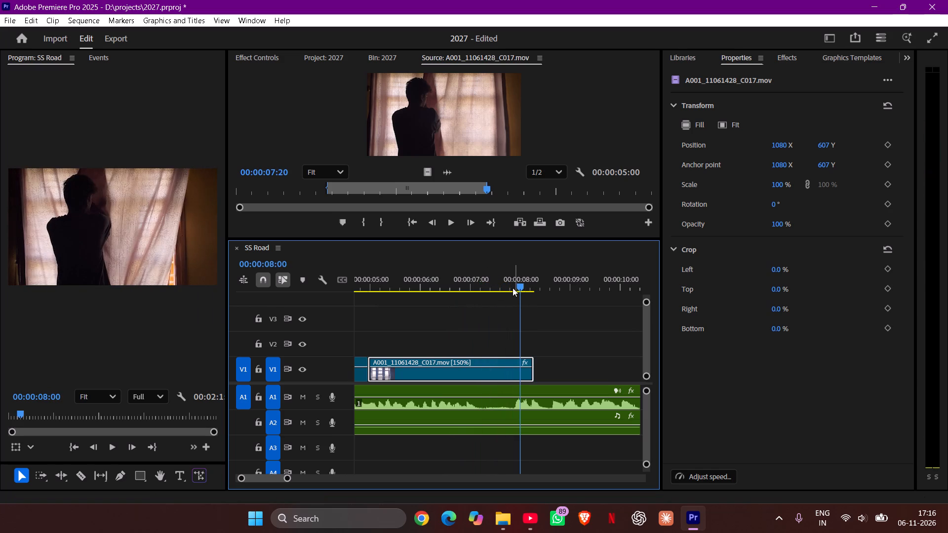
{"action": "left_click_drag", "start_coordinate": [516, 285], "coordinate": [356, 359]}
{"action": "key", "text": "space"}
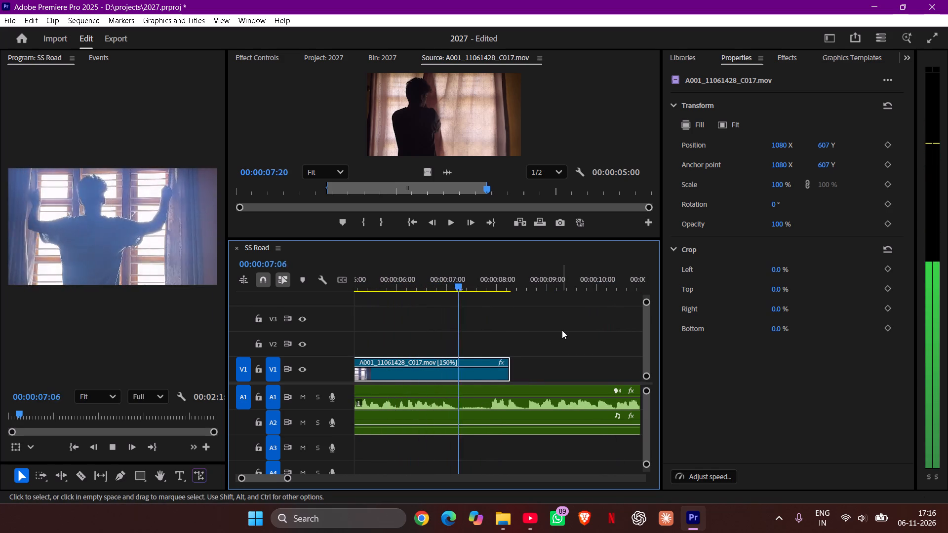
{"action": "key", "text": "space"}
{"action": "left_click_drag", "start_coordinate": [486, 285], "coordinate": [432, 305]}
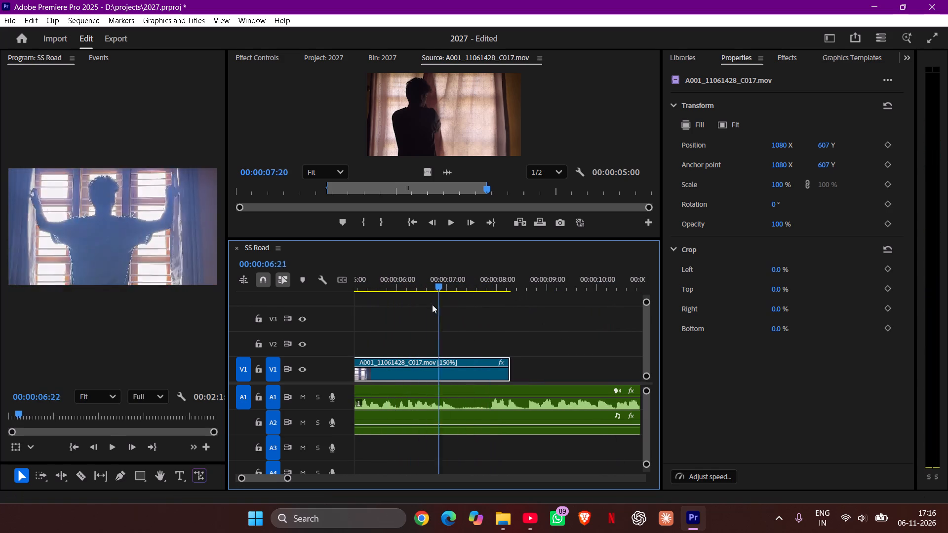
{"action": "left_click_drag", "start_coordinate": [432, 305], "coordinate": [356, 347]}
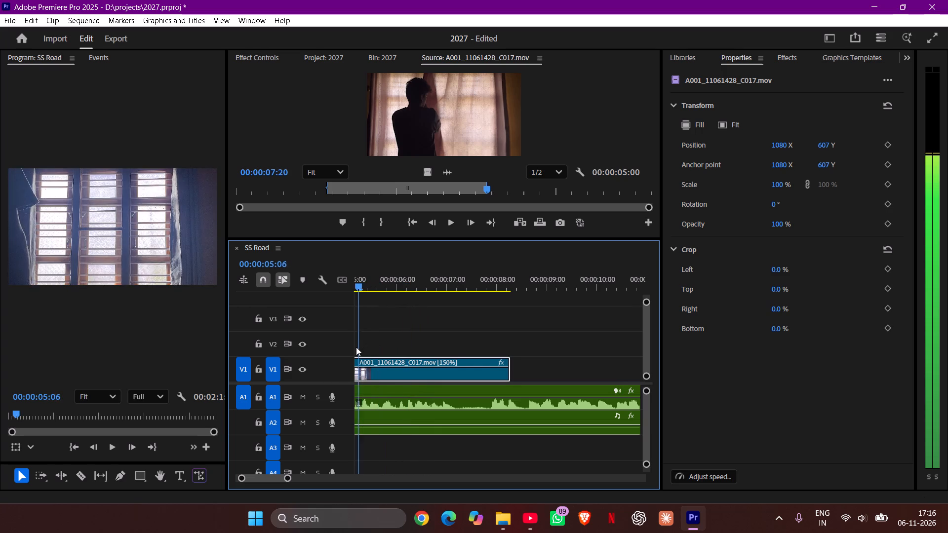
{"action": "left_click_drag", "start_coordinate": [356, 347], "coordinate": [376, 367]}
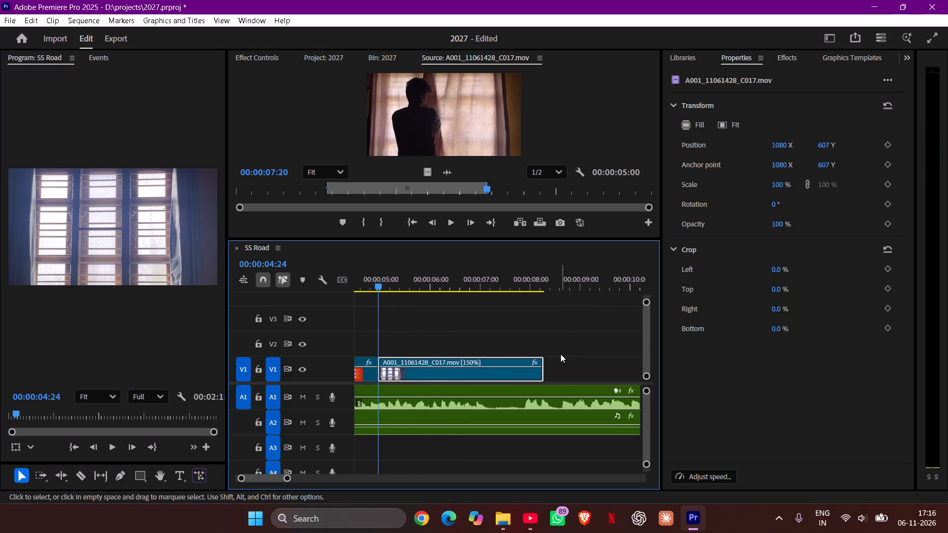
{"action": "key", "text": "space"}
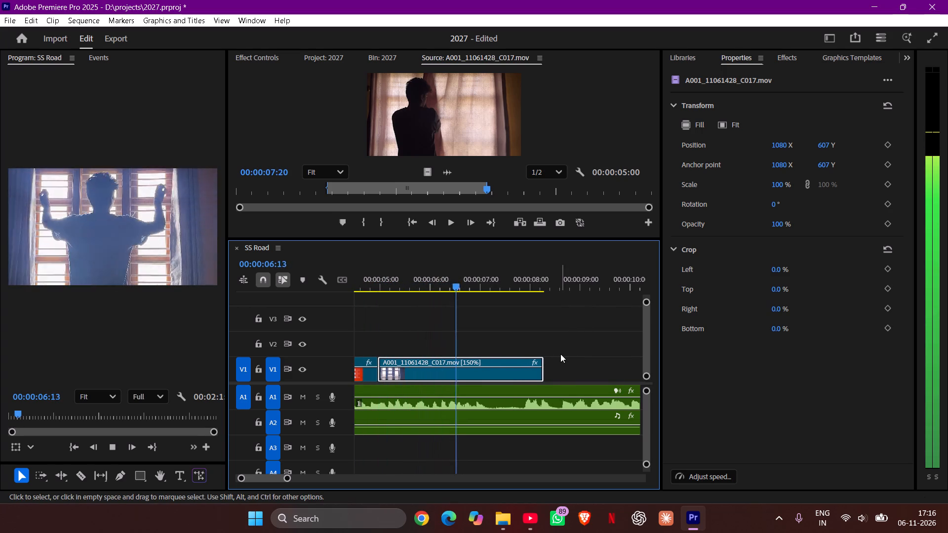
{"action": "key", "text": "space"}
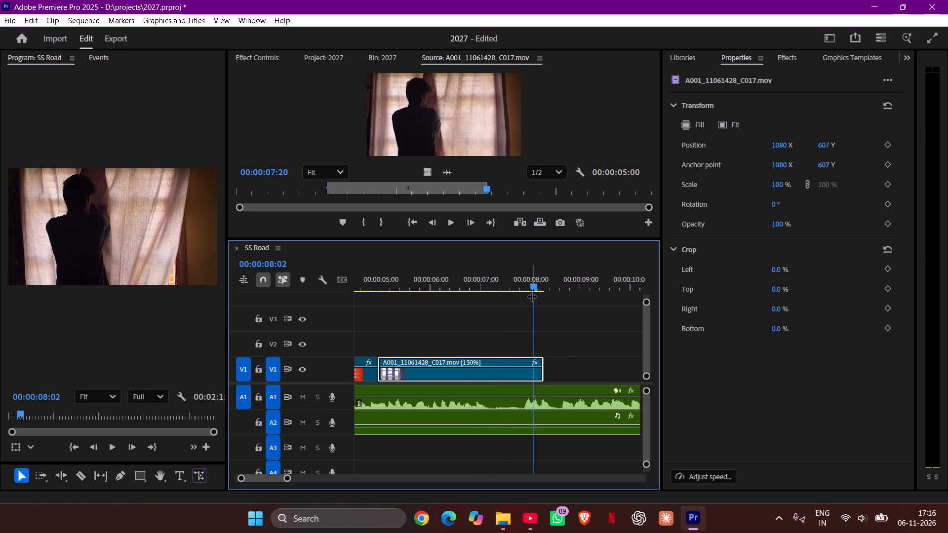
{"action": "left_click_drag", "start_coordinate": [531, 282], "coordinate": [424, 332]}
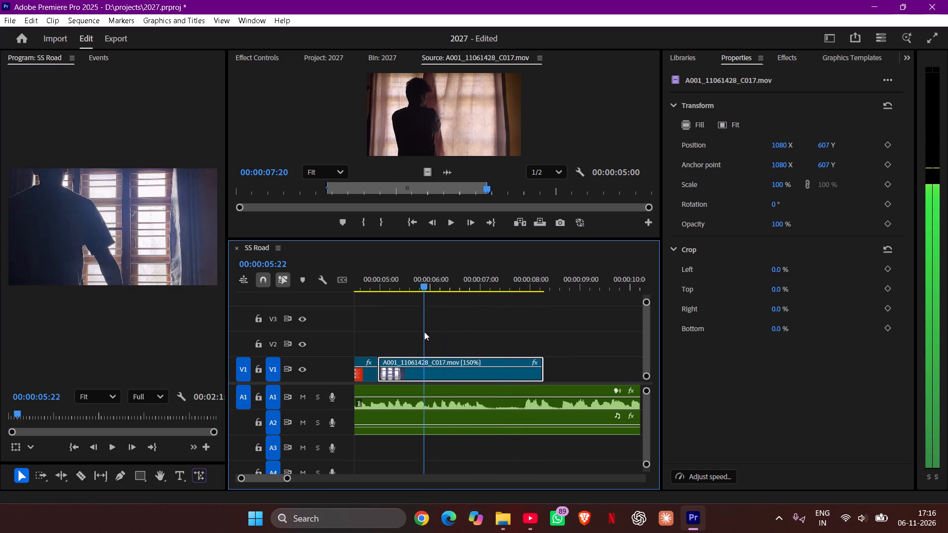
{"action": "left_click_drag", "start_coordinate": [424, 332], "coordinate": [384, 338]}
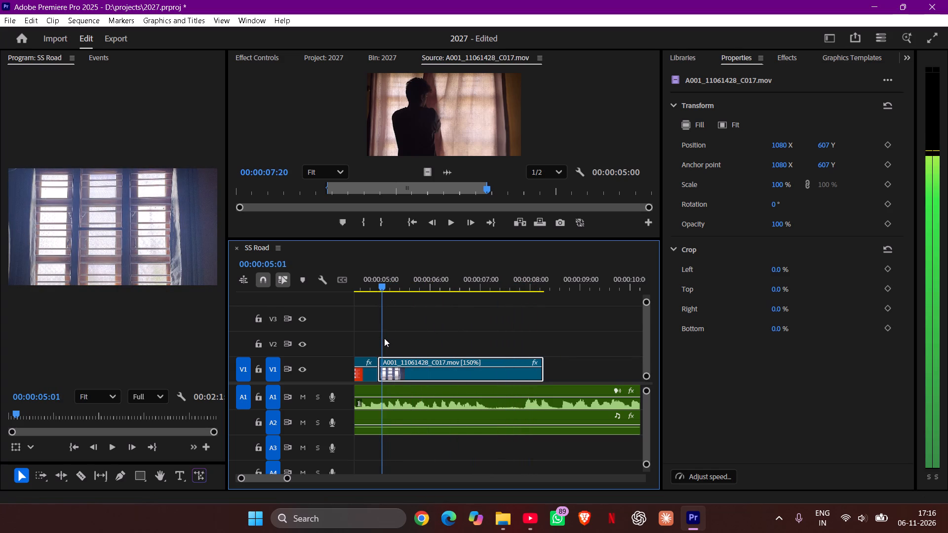
{"action": "left_click_drag", "start_coordinate": [384, 338], "coordinate": [382, 349]}
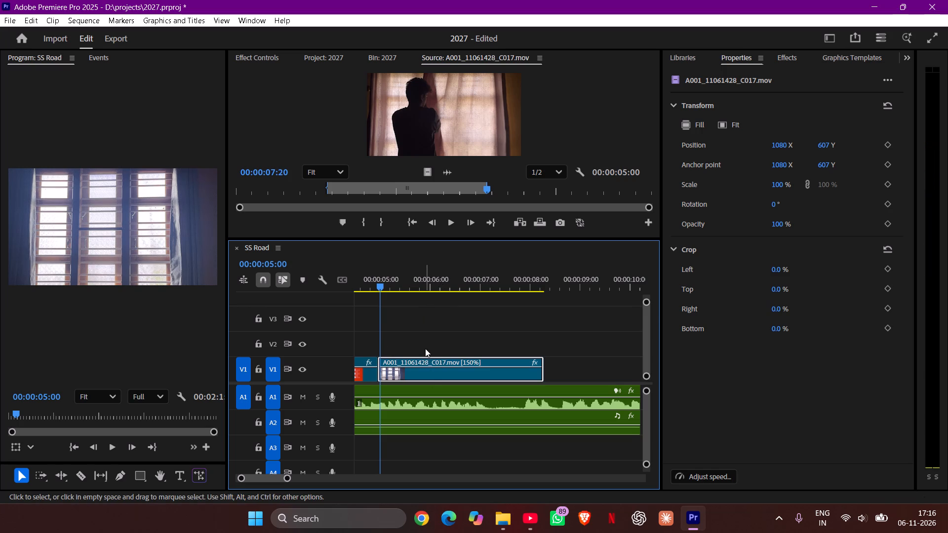
{"action": "left_click", "coordinate": [426, 348]}
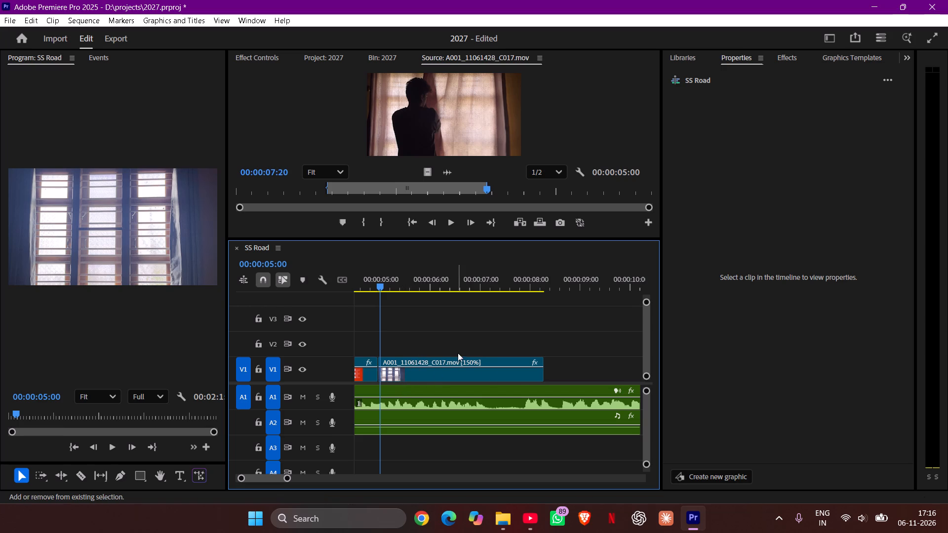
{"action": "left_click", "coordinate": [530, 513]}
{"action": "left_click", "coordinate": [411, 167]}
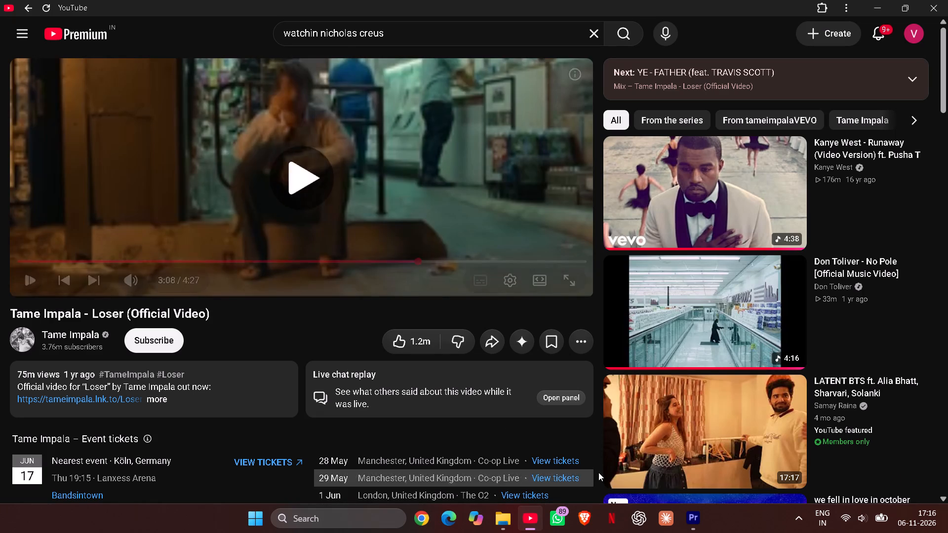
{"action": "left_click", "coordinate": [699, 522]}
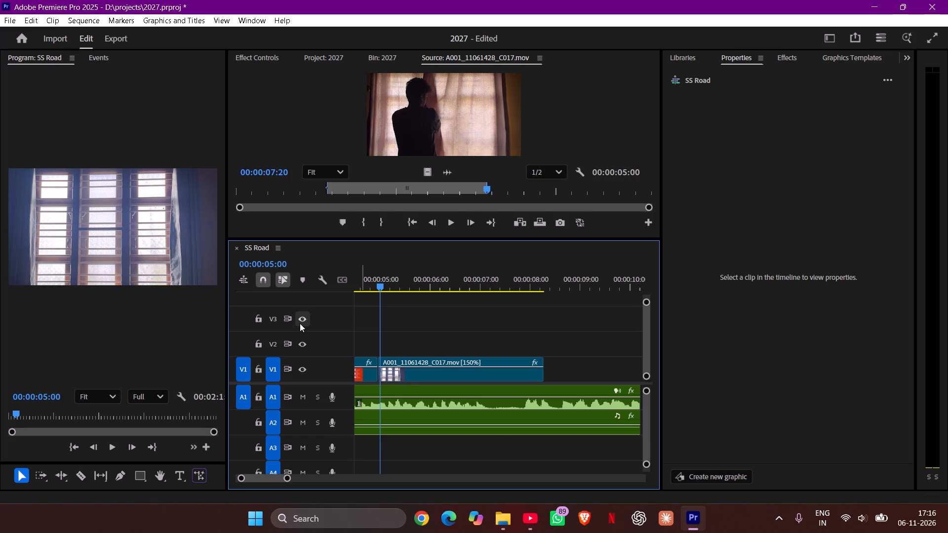
Capture a screenshot region covering the Program monitor, the Source monitor's lower part and the SS Road timeline.
{"action": "key", "text": "shift+super+s"}
{"action": "left_click_drag", "start_coordinate": [0, 113], "coordinate": [488, 414]}
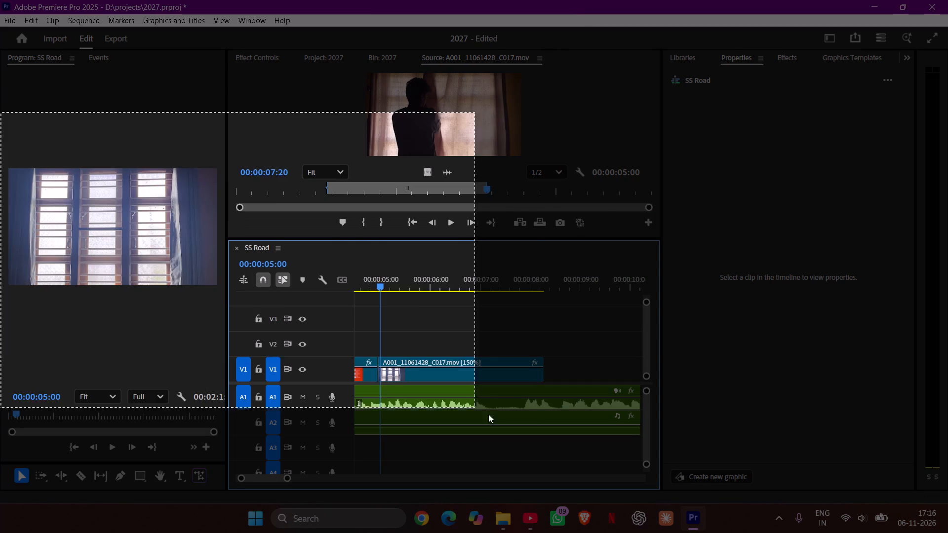
{"action": "left_click_drag", "start_coordinate": [488, 414], "coordinate": [777, 473]}
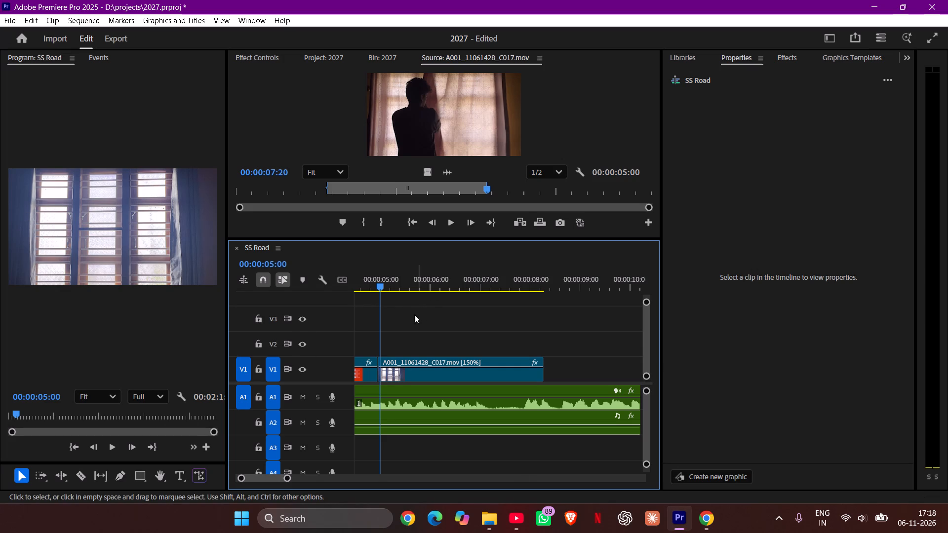
{"action": "left_click_drag", "start_coordinate": [380, 287], "coordinate": [388, 305]}
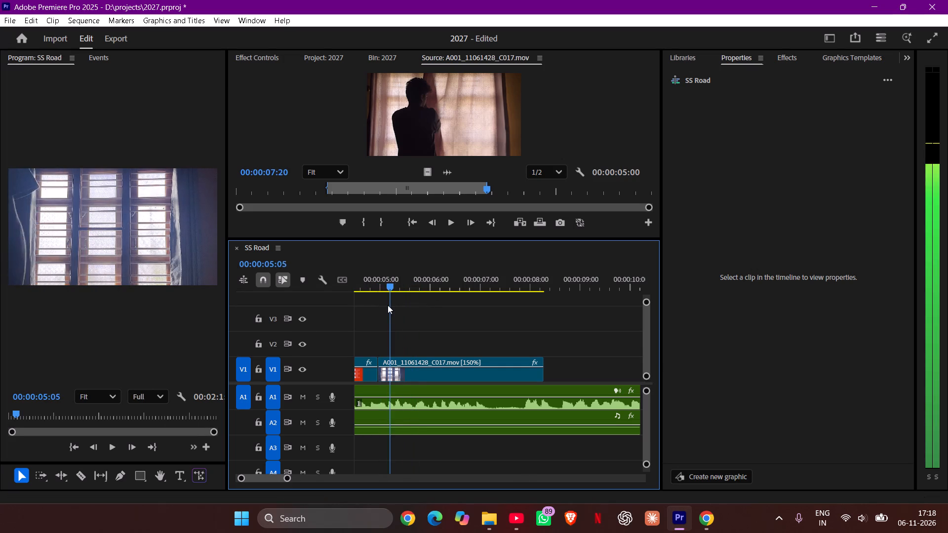
{"action": "left_click_drag", "start_coordinate": [388, 305], "coordinate": [460, 324]}
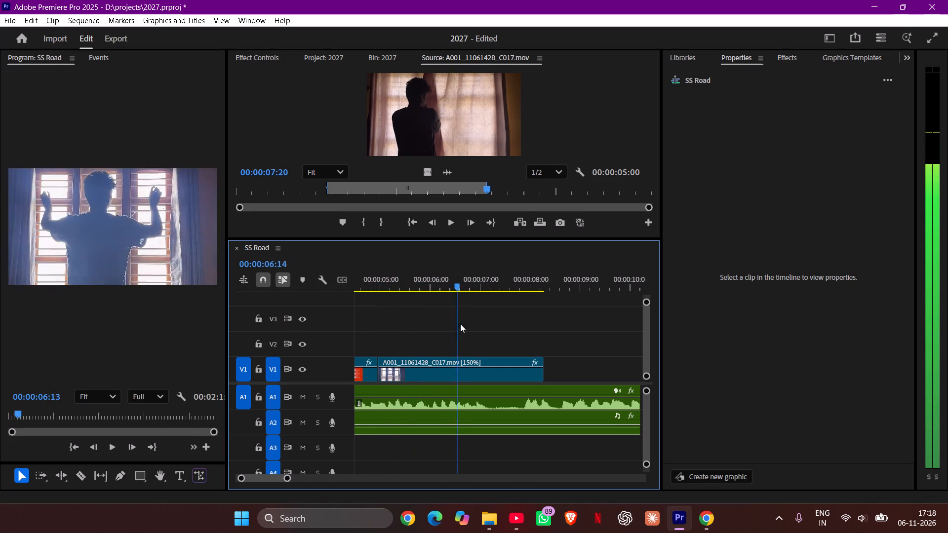
{"action": "left_click_drag", "start_coordinate": [460, 324], "coordinate": [402, 345]}
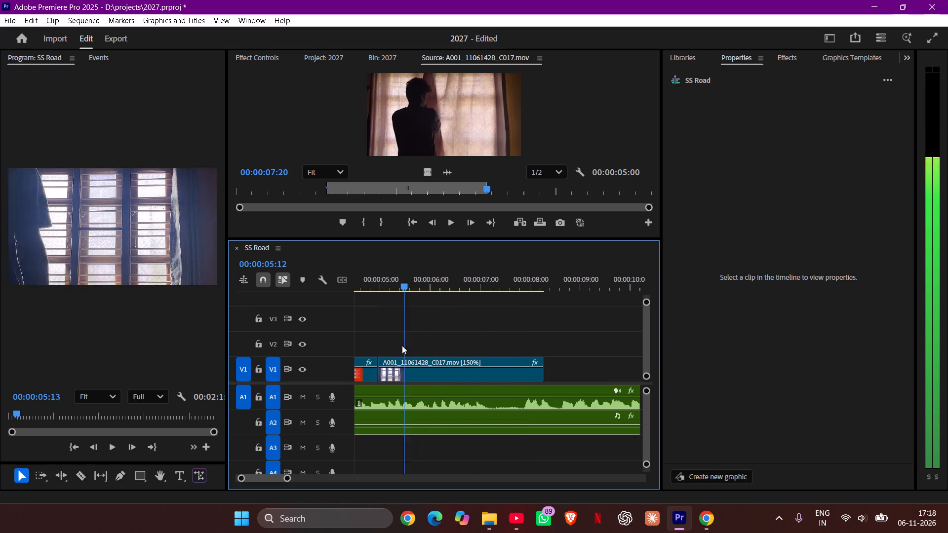
{"action": "left_click_drag", "start_coordinate": [402, 345], "coordinate": [379, 365]}
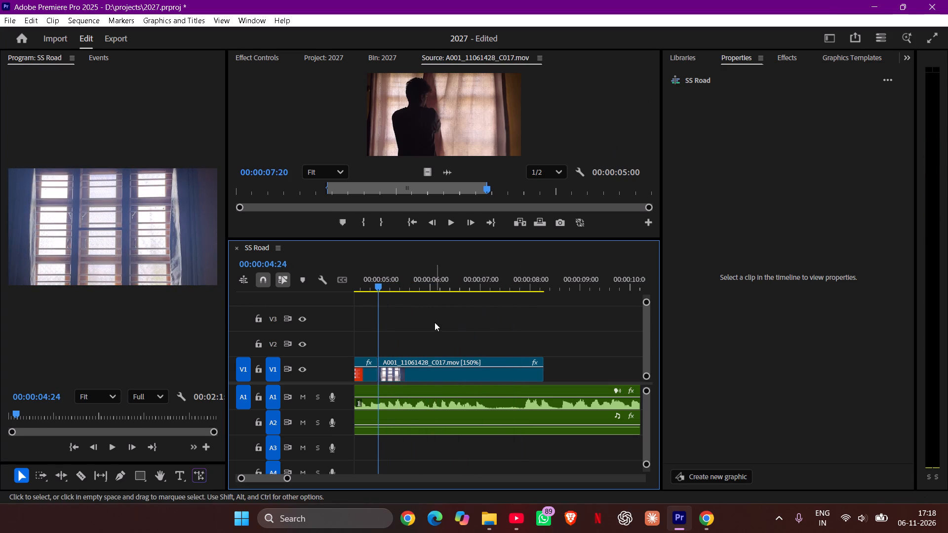
{"action": "left_click", "coordinate": [380, 286]}
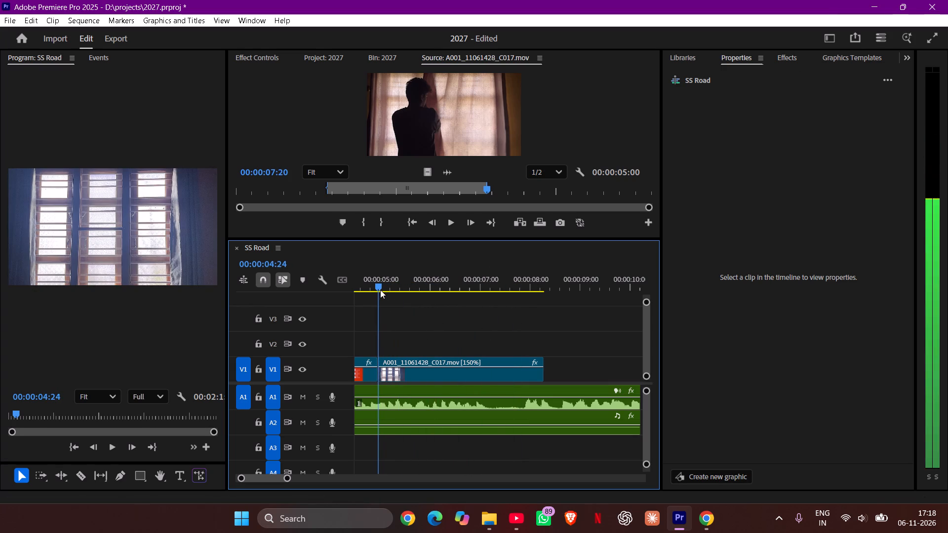
{"action": "left_click", "coordinate": [404, 352]}
{"action": "left_click", "coordinate": [404, 350]}
{"action": "key", "text": "ctrl+t"}
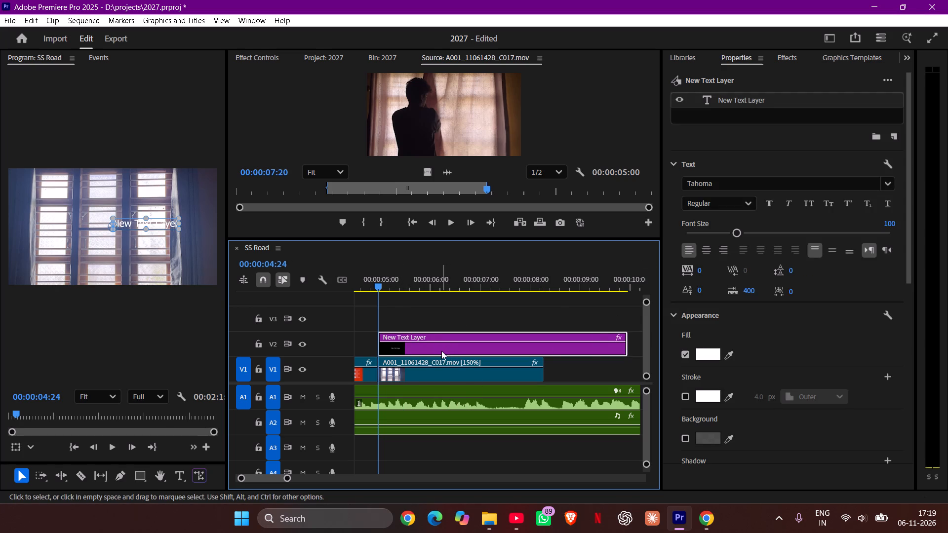
{"action": "double_click", "coordinate": [158, 224]}
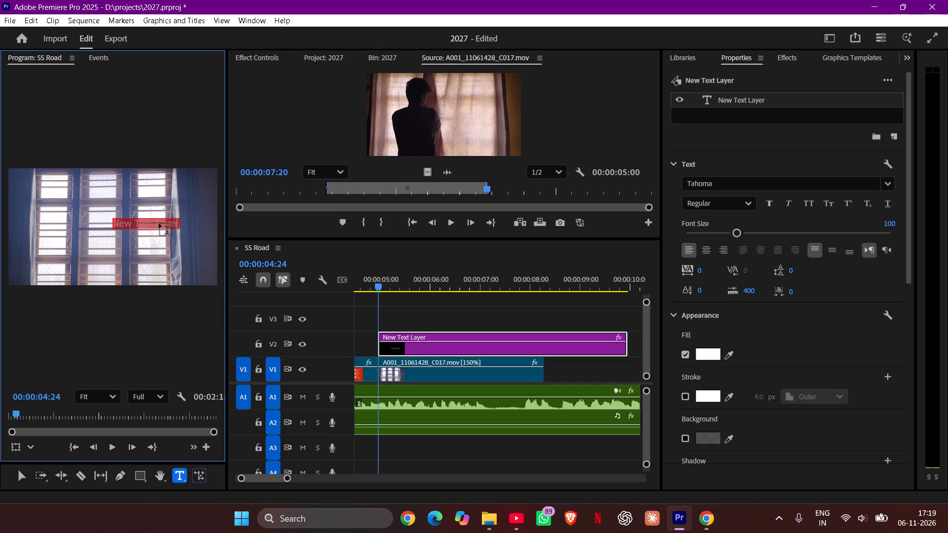
{"action": "type", "text": "202"}
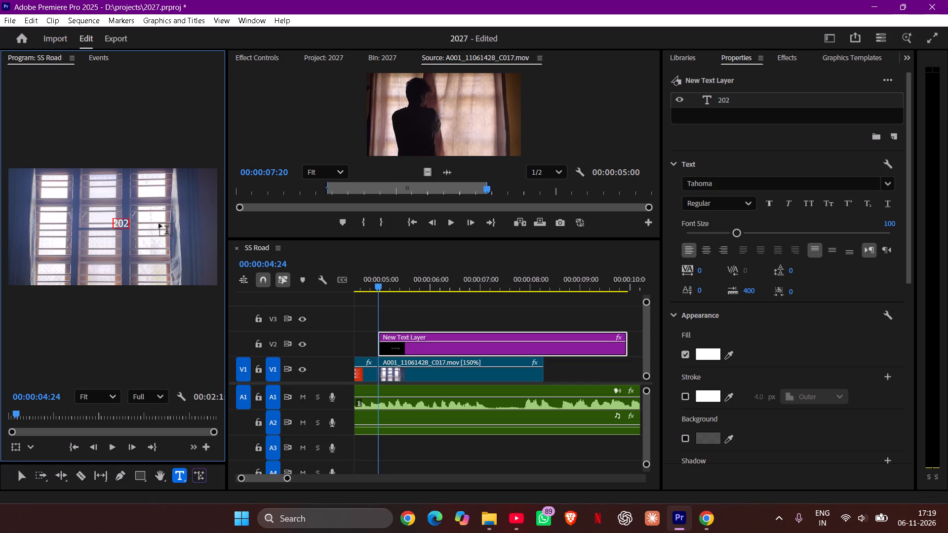
{"action": "key", "text": "7"}
Trim the end of the 2027 text layer on V2 to a duration of about 00:00:02:11.
{"action": "left_click_drag", "start_coordinate": [627, 347], "coordinate": [443, 350]}
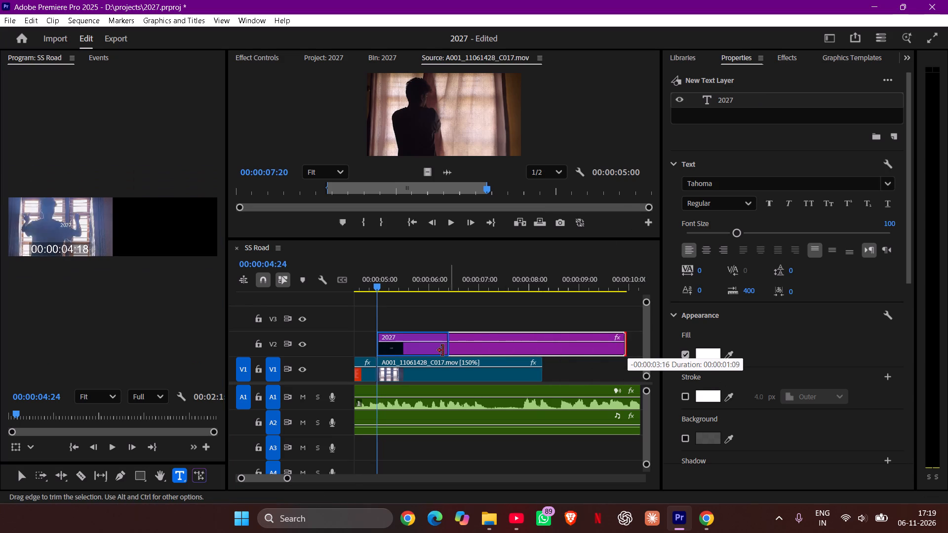
{"action": "left_click_drag", "start_coordinate": [443, 350], "coordinate": [502, 358]}
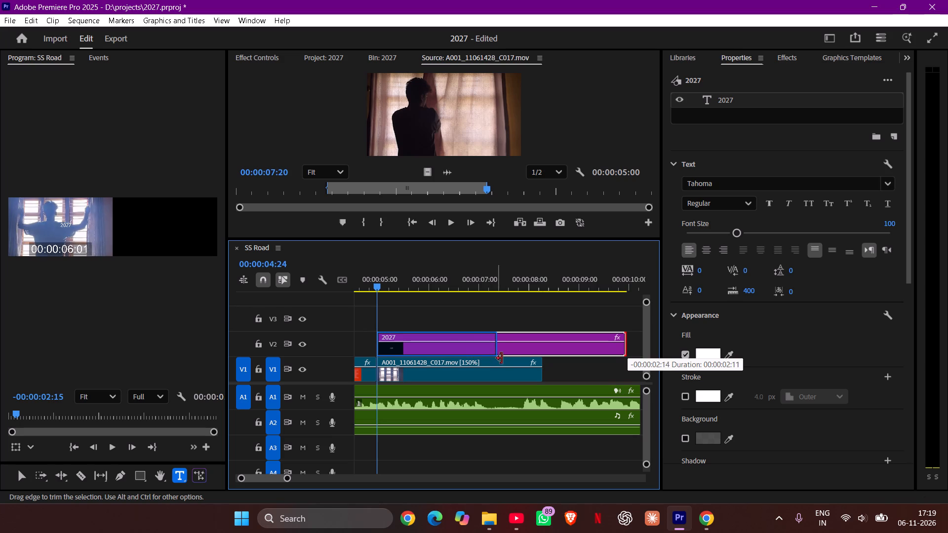
{"action": "left_click_drag", "start_coordinate": [502, 358], "coordinate": [505, 360]}
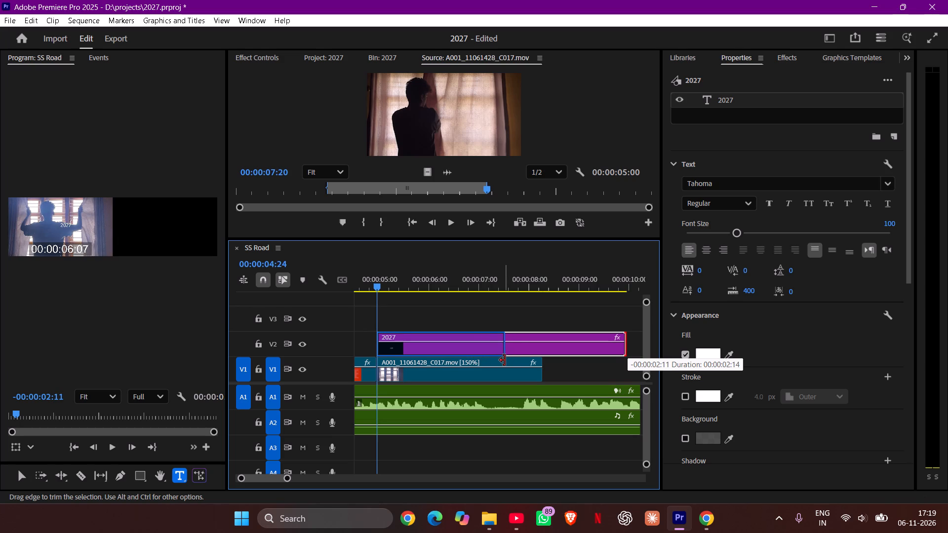
{"action": "left_click_drag", "start_coordinate": [505, 360], "coordinate": [498, 364]}
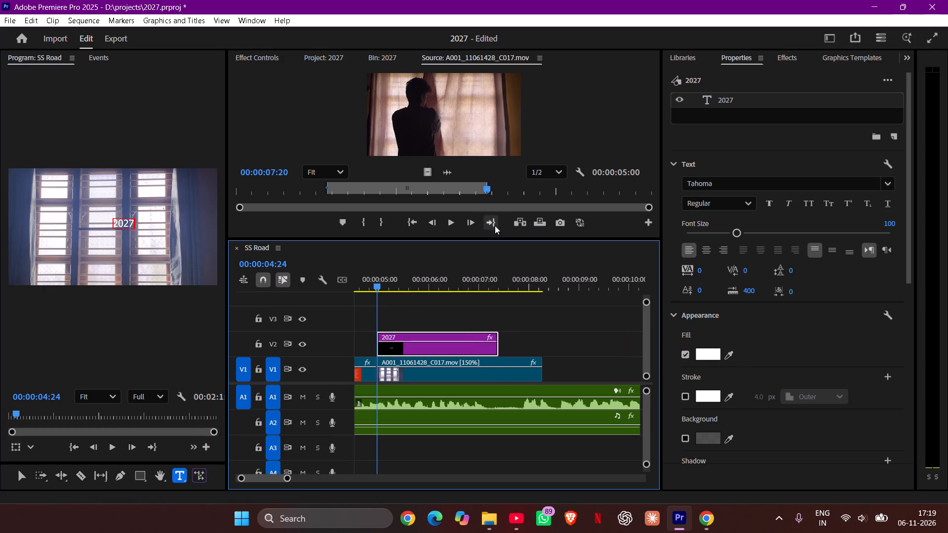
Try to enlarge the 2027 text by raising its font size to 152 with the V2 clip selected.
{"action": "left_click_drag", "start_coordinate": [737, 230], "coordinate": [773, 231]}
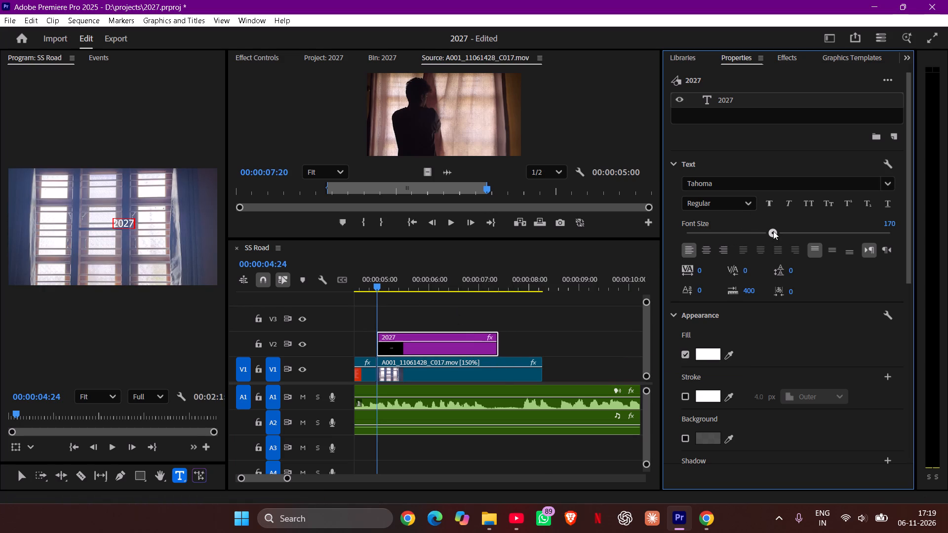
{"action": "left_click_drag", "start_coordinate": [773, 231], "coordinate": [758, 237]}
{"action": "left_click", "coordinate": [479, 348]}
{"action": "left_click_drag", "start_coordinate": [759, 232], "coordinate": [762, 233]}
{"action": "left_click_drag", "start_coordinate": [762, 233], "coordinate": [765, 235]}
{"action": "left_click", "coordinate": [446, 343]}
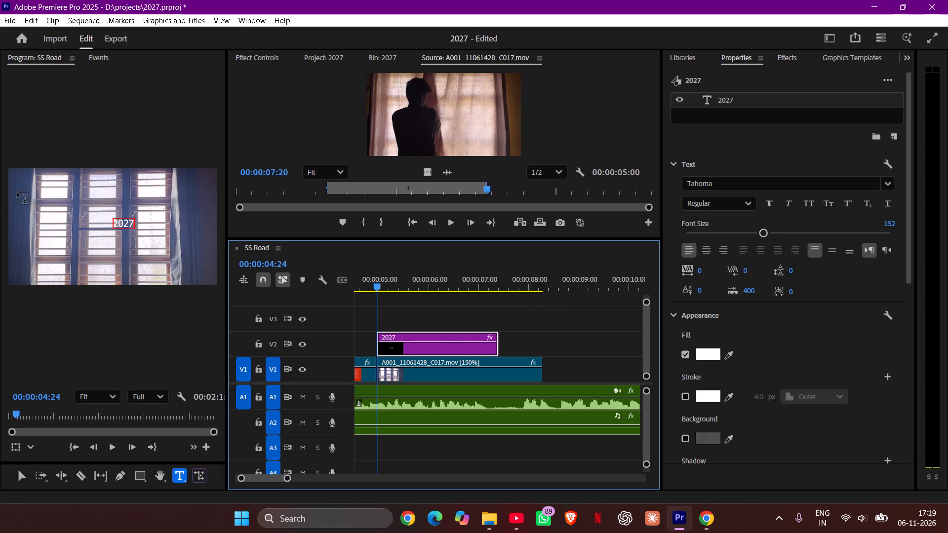
Select all characters of the 2027 text and set the font size to 400.
{"action": "left_click", "coordinate": [113, 218]}
{"action": "left_click", "coordinate": [122, 224]}
{"action": "key", "text": "ctrl+a"}
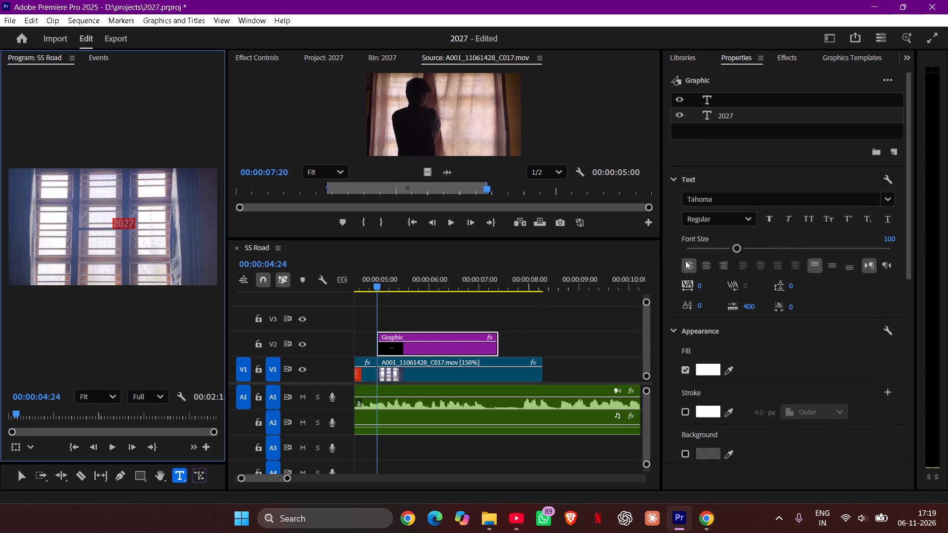
{"action": "left_click_drag", "start_coordinate": [735, 247], "coordinate": [899, 265]}
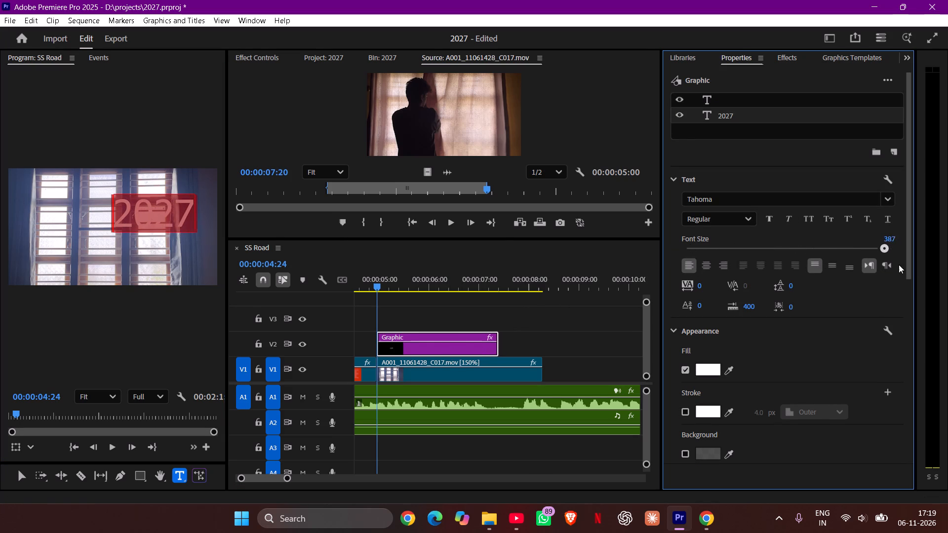
{"action": "left_click_drag", "start_coordinate": [899, 265], "coordinate": [945, 271]}
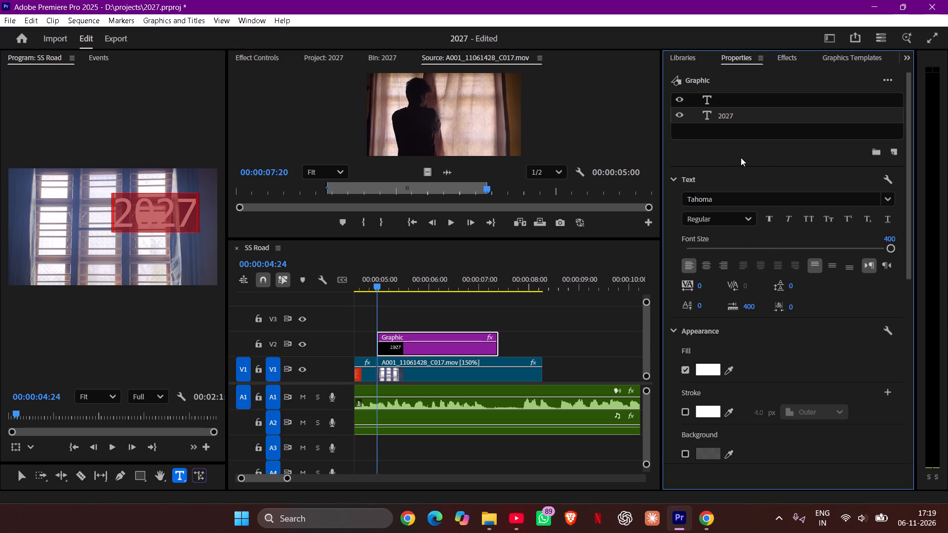
Position the 2027 text at 380 X, 737 Y over the window and scale it to 132%.
{"action": "scroll", "coordinate": [724, 336], "scroll_direction": "down", "scroll_amount": 11}
{"action": "scroll", "coordinate": [740, 300], "scroll_direction": "down", "scroll_amount": 12}
{"action": "left_click_drag", "start_coordinate": [786, 302], "coordinate": [678, 306]}
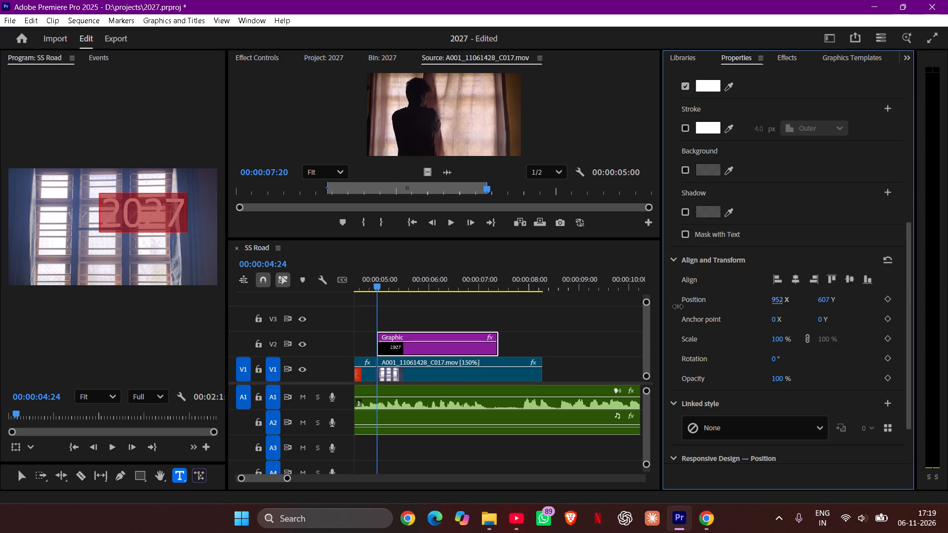
{"action": "left_click_drag", "start_coordinate": [678, 306], "coordinate": [490, 312]}
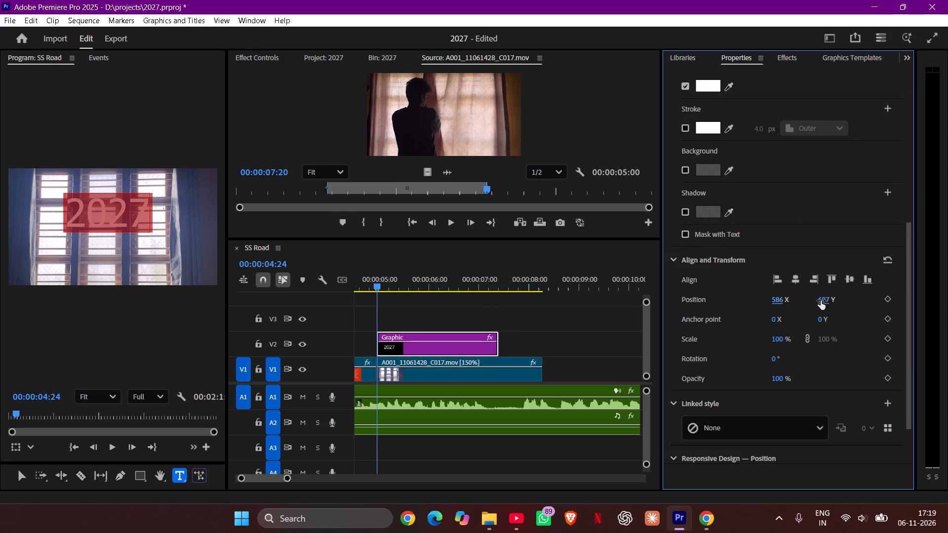
{"action": "left_click_drag", "start_coordinate": [821, 301], "coordinate": [923, 320]}
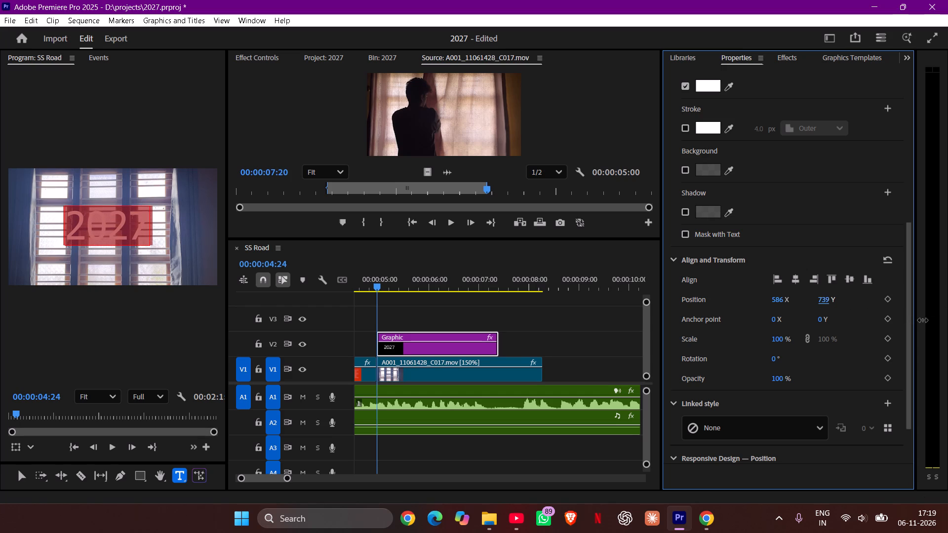
{"action": "left_click_drag", "start_coordinate": [923, 320], "coordinate": [922, 322]}
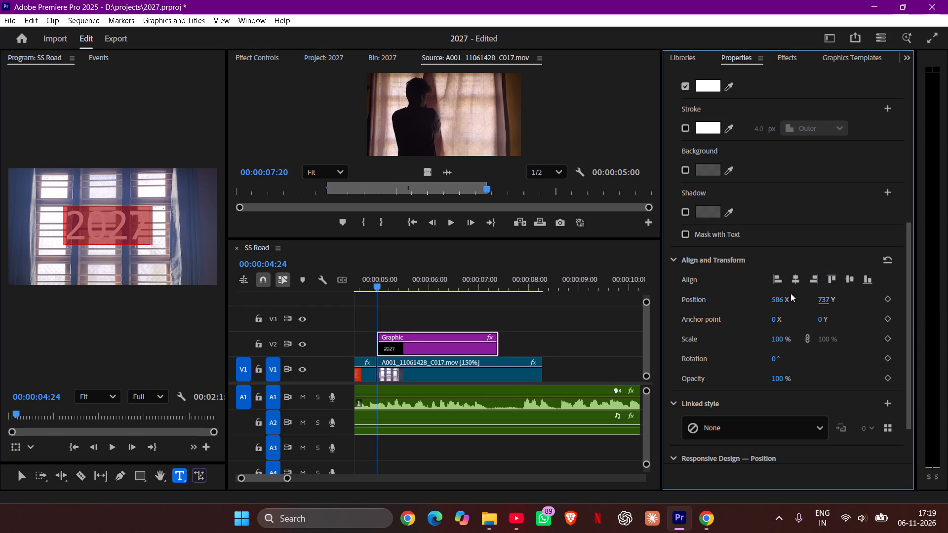
{"action": "left_click_drag", "start_coordinate": [777, 342], "coordinate": [813, 340]}
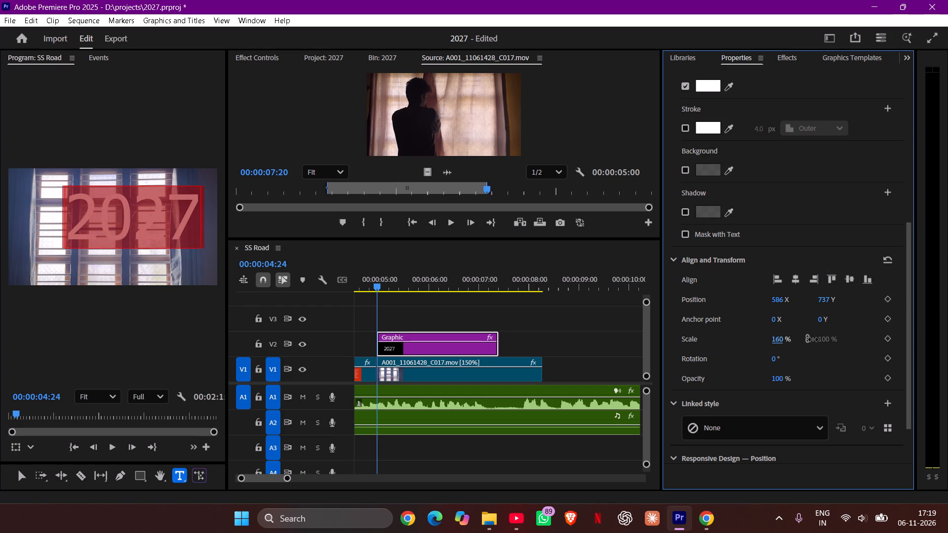
{"action": "left_click_drag", "start_coordinate": [813, 340], "coordinate": [797, 342]}
{"action": "left_click_drag", "start_coordinate": [782, 300], "coordinate": [741, 305]}
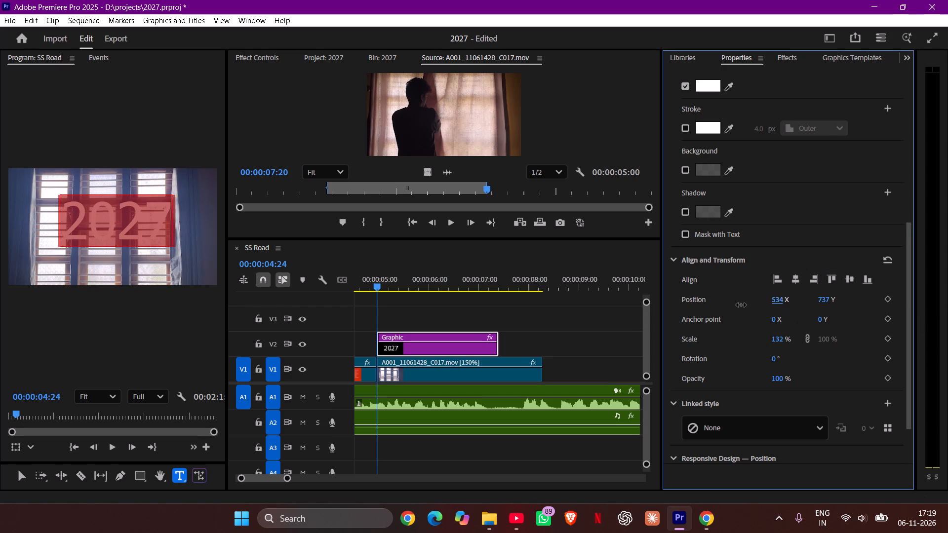
{"action": "left_click_drag", "start_coordinate": [741, 305], "coordinate": [684, 330]}
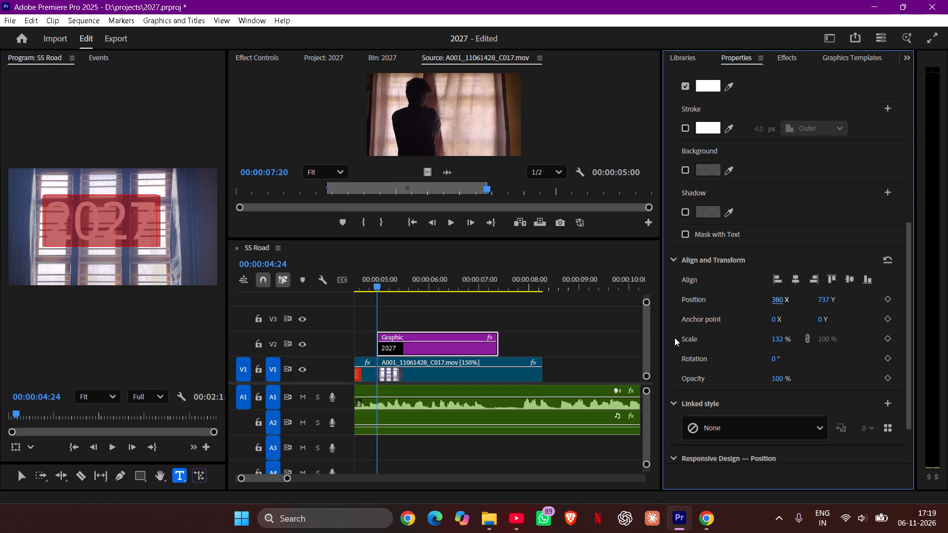
Change the 2027 text's fill colour to red, FF0000, and deselect the graphic.
{"action": "scroll", "coordinate": [797, 195], "scroll_direction": "up", "scroll_amount": 2}
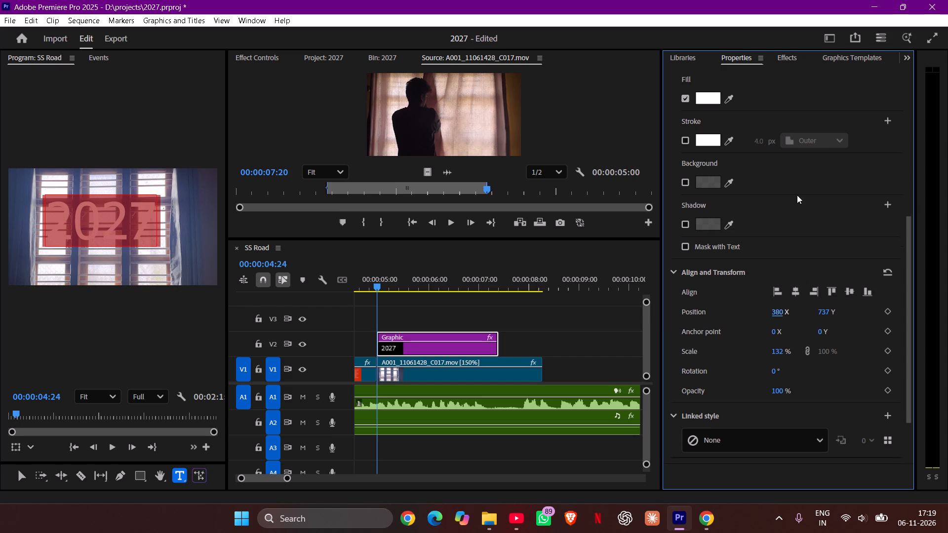
{"action": "scroll", "coordinate": [797, 195], "scroll_direction": "up", "scroll_amount": 4}
{"action": "scroll", "coordinate": [800, 251], "scroll_direction": "up", "scroll_amount": 3}
{"action": "left_click", "coordinate": [716, 198]}
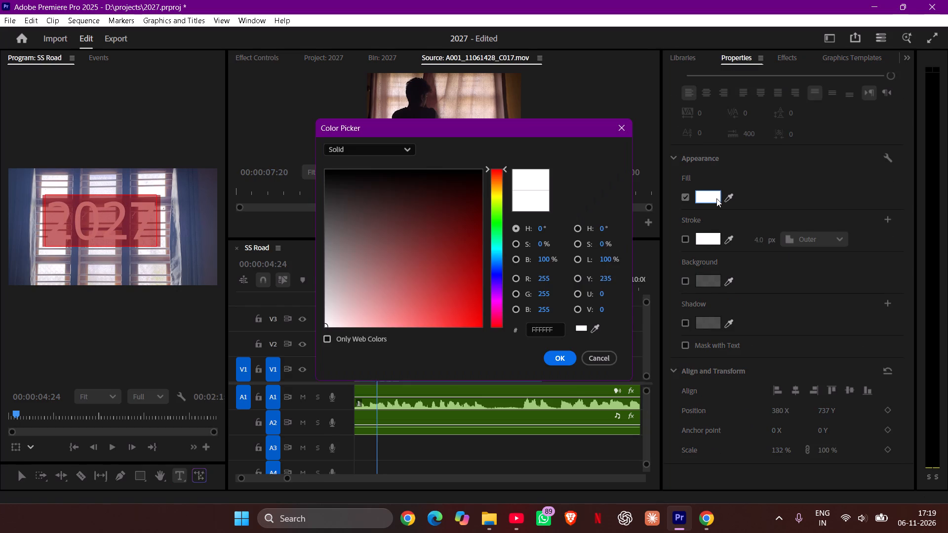
{"action": "left_click_drag", "start_coordinate": [458, 271], "coordinate": [550, 413]}
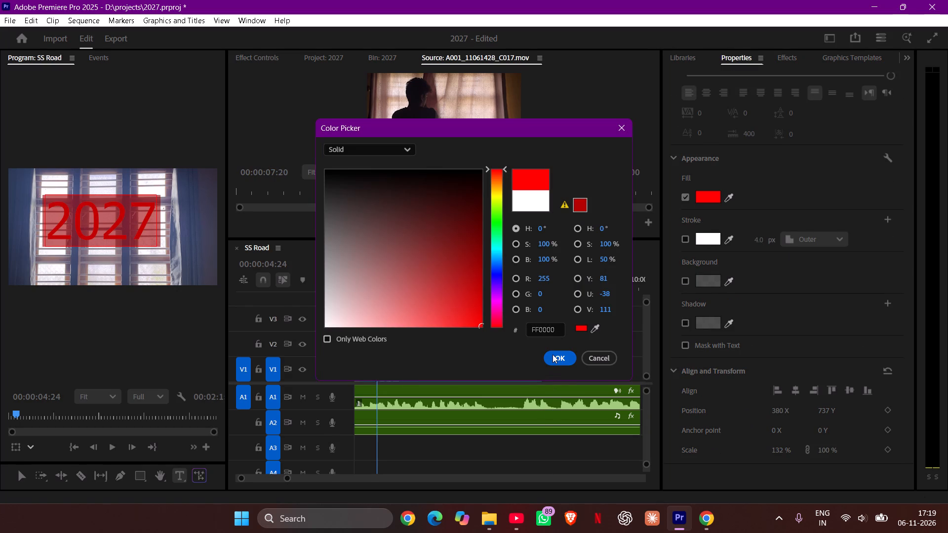
{"action": "left_click", "coordinate": [553, 354]}
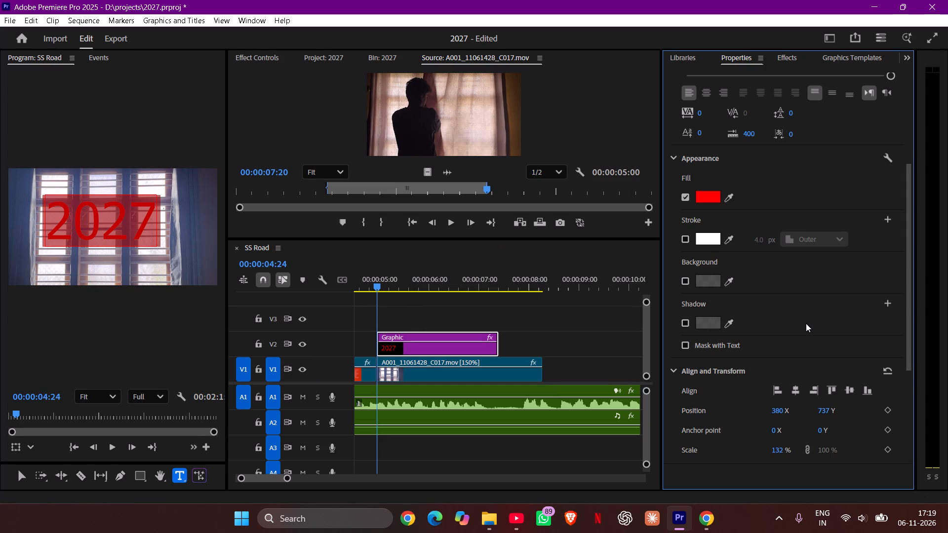
{"action": "left_click", "coordinate": [573, 317]}
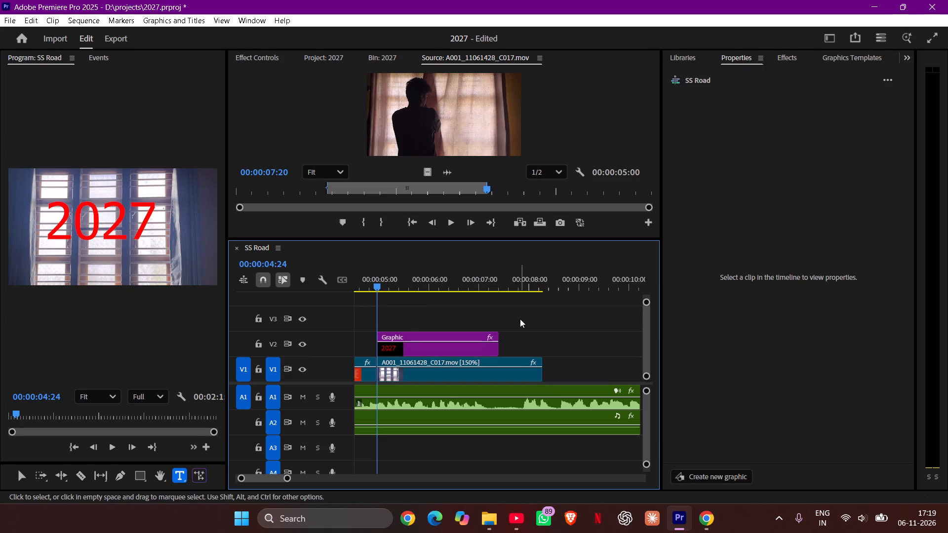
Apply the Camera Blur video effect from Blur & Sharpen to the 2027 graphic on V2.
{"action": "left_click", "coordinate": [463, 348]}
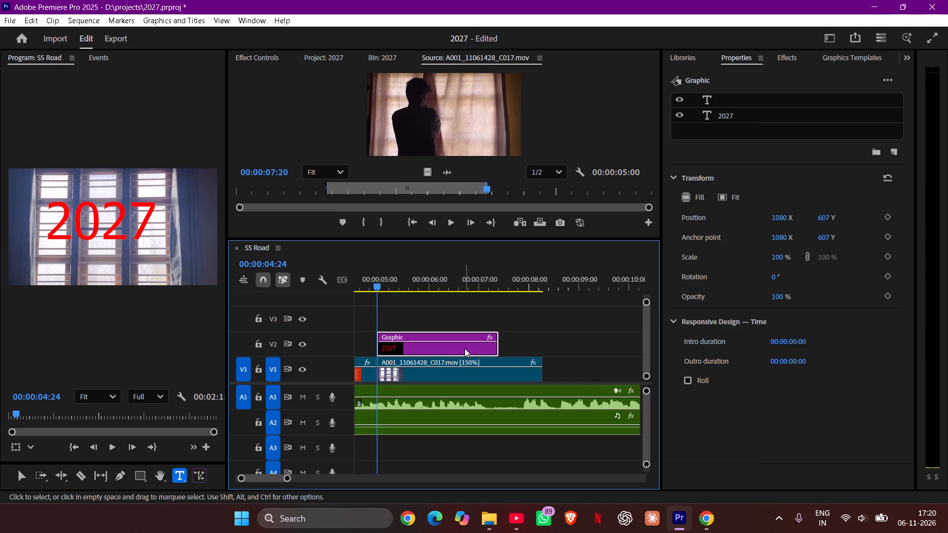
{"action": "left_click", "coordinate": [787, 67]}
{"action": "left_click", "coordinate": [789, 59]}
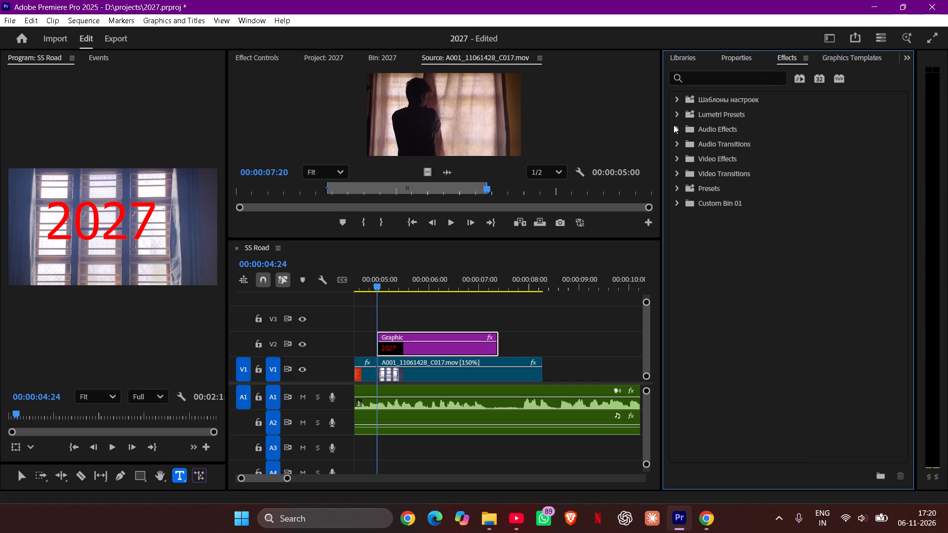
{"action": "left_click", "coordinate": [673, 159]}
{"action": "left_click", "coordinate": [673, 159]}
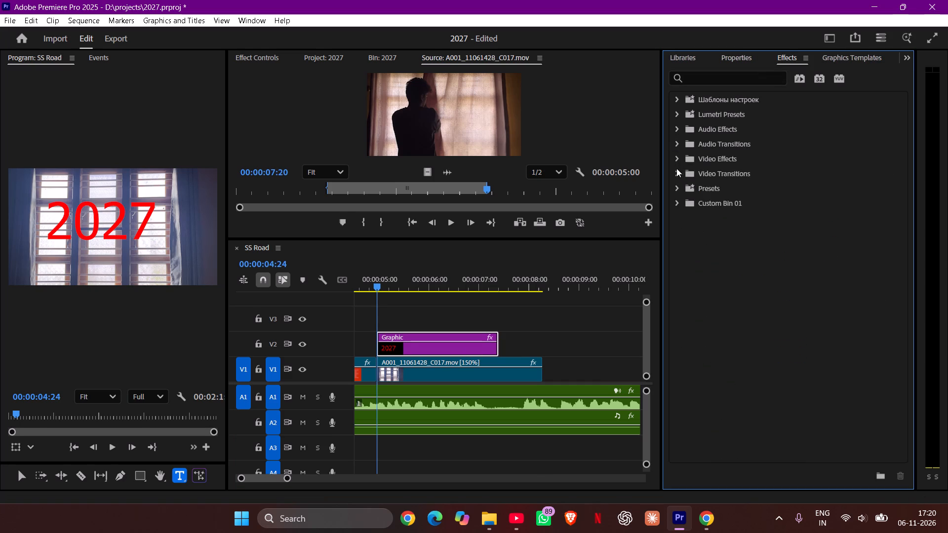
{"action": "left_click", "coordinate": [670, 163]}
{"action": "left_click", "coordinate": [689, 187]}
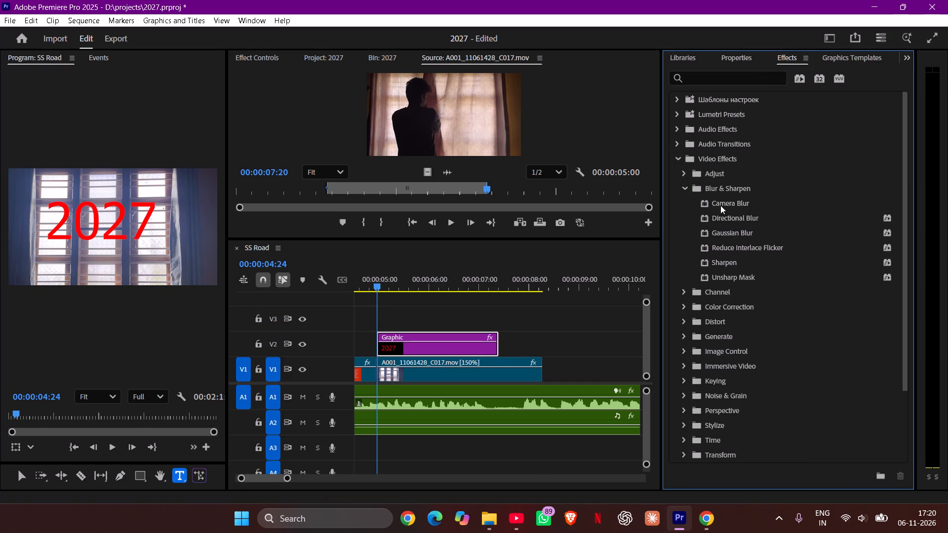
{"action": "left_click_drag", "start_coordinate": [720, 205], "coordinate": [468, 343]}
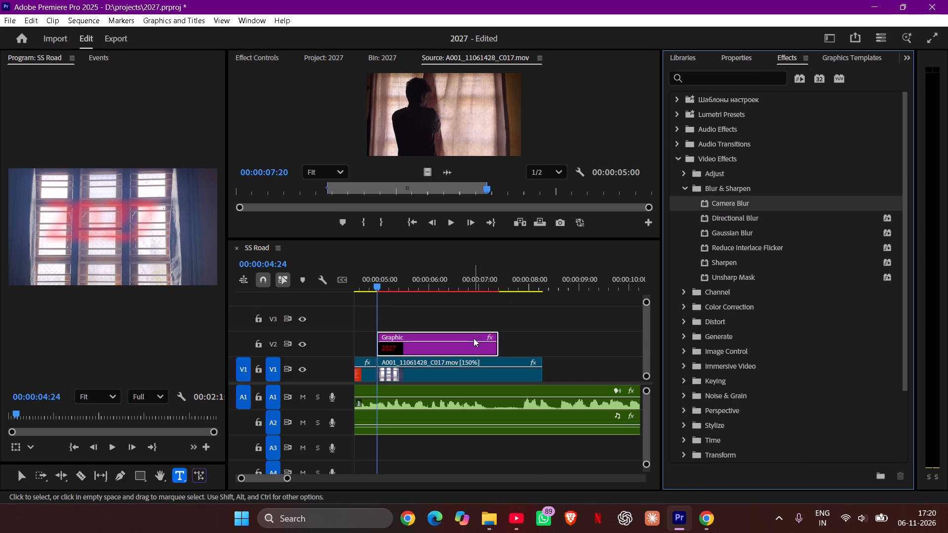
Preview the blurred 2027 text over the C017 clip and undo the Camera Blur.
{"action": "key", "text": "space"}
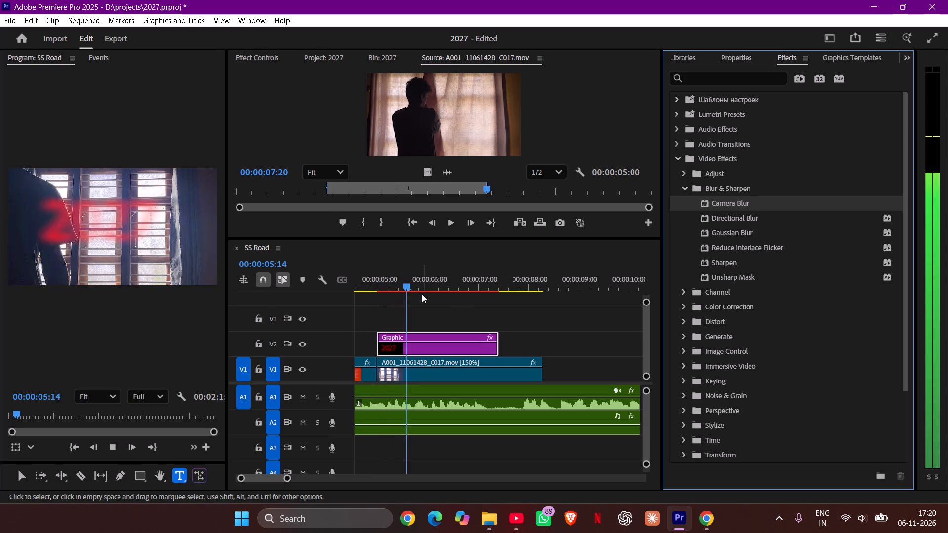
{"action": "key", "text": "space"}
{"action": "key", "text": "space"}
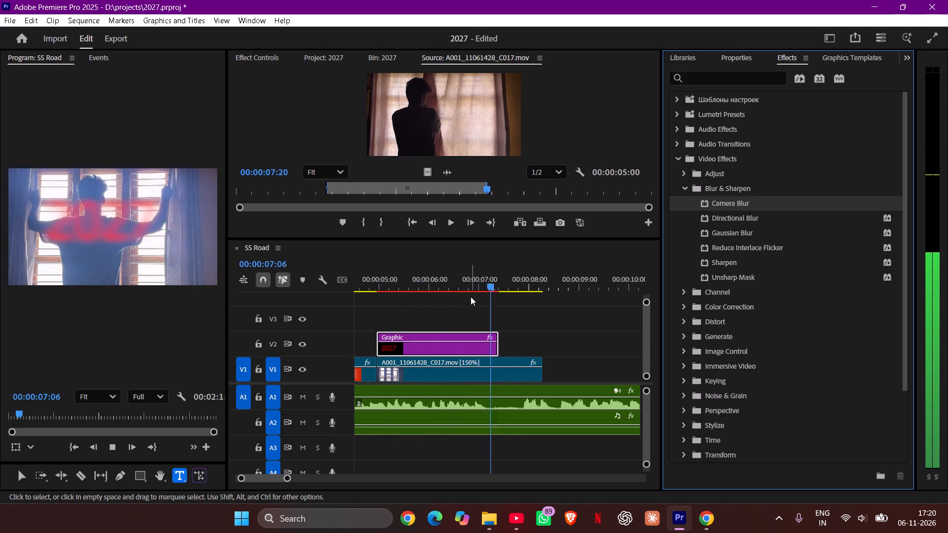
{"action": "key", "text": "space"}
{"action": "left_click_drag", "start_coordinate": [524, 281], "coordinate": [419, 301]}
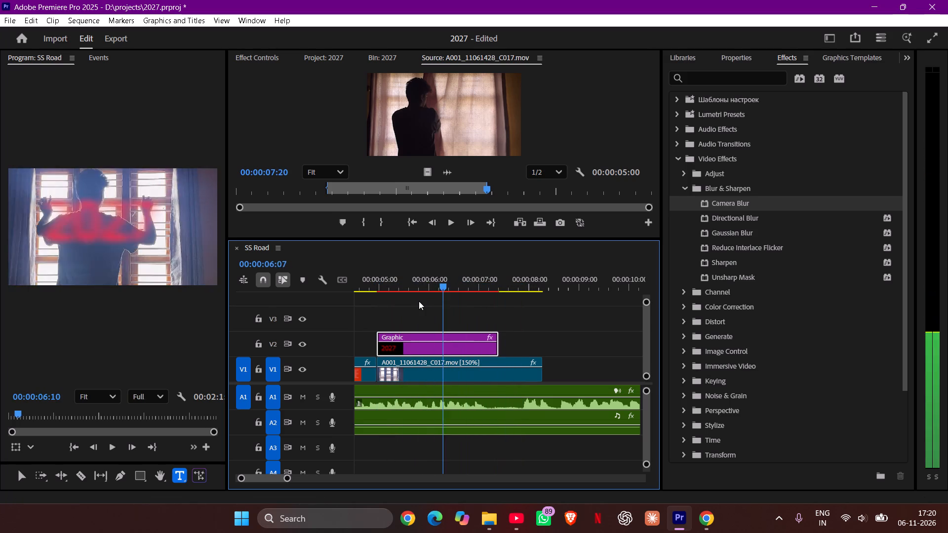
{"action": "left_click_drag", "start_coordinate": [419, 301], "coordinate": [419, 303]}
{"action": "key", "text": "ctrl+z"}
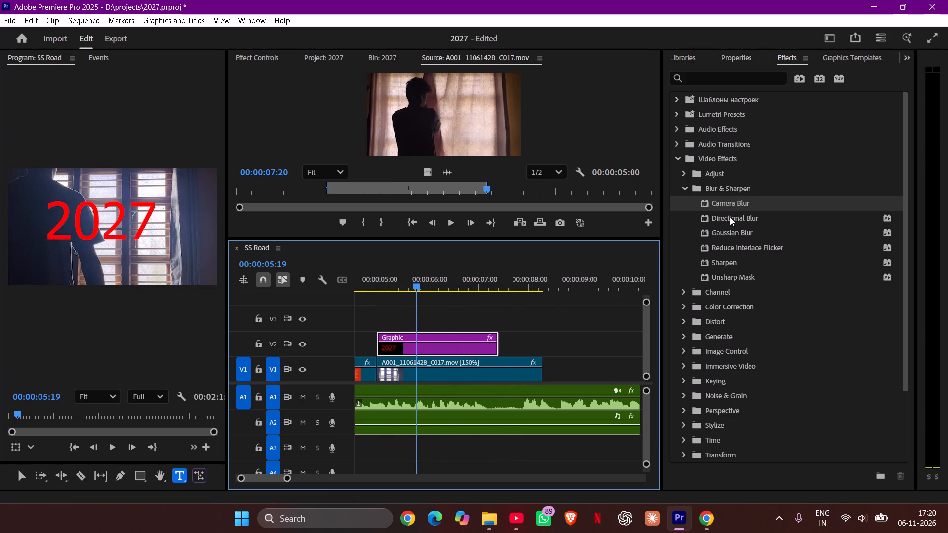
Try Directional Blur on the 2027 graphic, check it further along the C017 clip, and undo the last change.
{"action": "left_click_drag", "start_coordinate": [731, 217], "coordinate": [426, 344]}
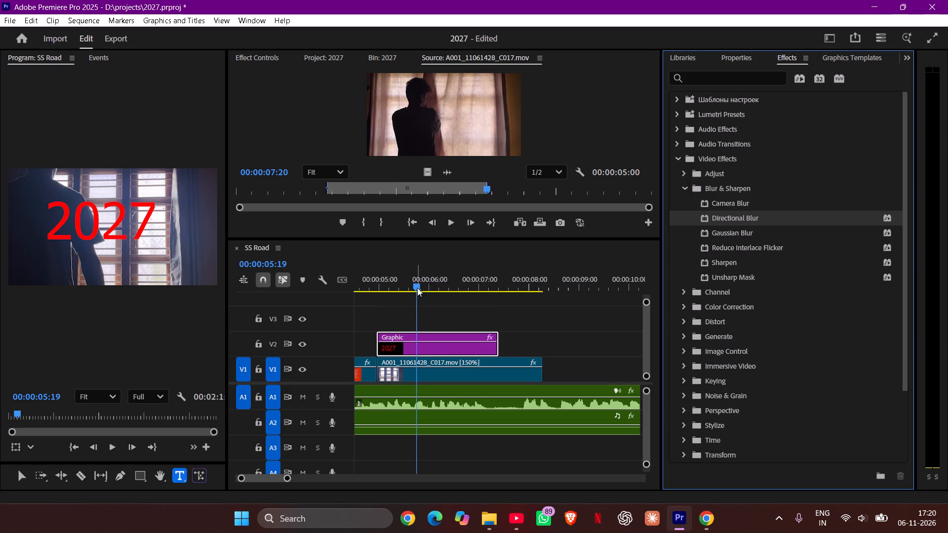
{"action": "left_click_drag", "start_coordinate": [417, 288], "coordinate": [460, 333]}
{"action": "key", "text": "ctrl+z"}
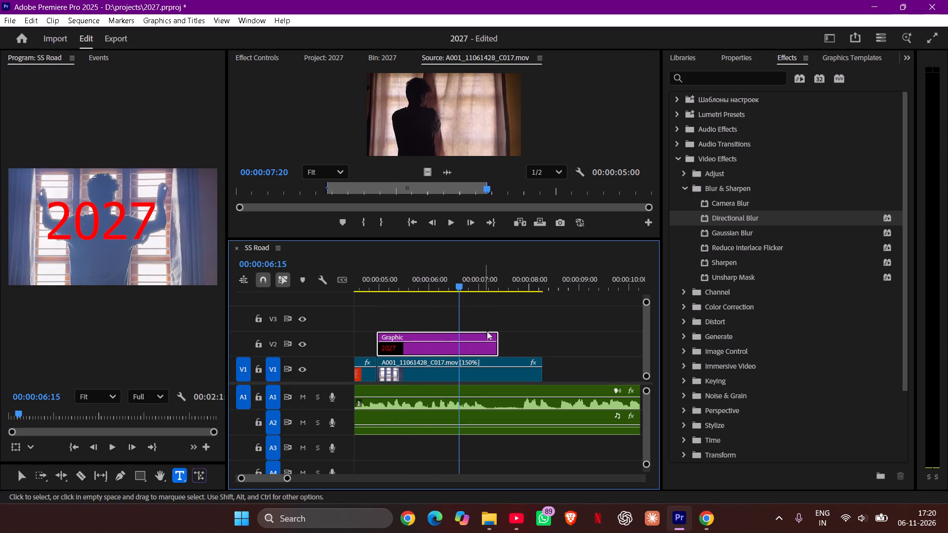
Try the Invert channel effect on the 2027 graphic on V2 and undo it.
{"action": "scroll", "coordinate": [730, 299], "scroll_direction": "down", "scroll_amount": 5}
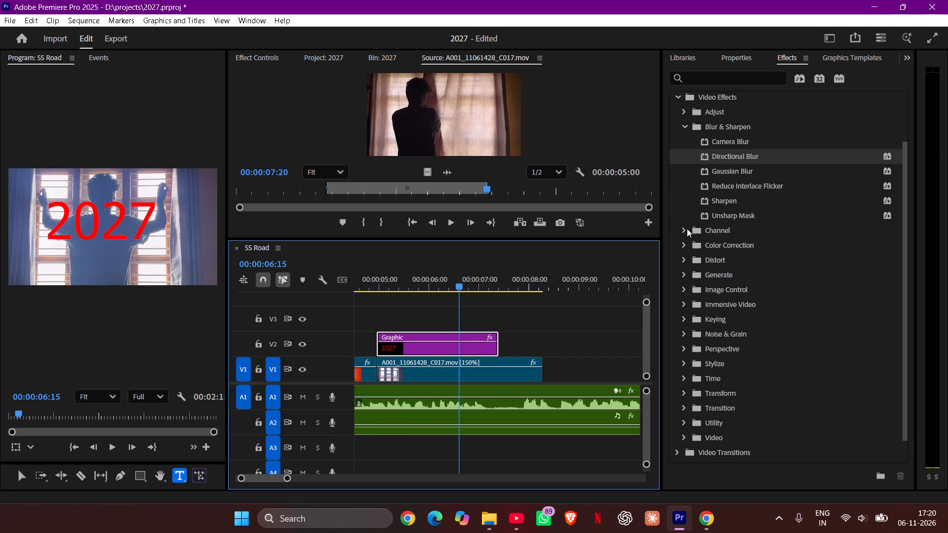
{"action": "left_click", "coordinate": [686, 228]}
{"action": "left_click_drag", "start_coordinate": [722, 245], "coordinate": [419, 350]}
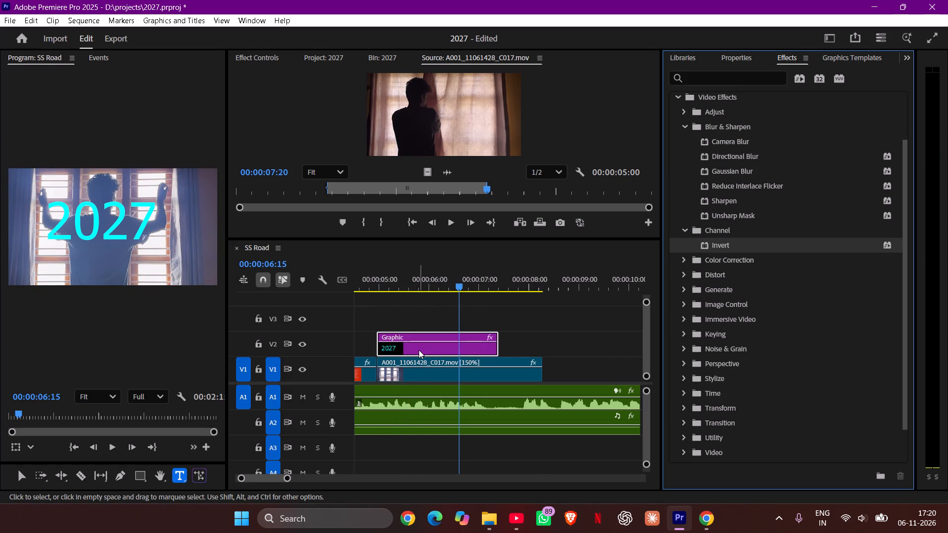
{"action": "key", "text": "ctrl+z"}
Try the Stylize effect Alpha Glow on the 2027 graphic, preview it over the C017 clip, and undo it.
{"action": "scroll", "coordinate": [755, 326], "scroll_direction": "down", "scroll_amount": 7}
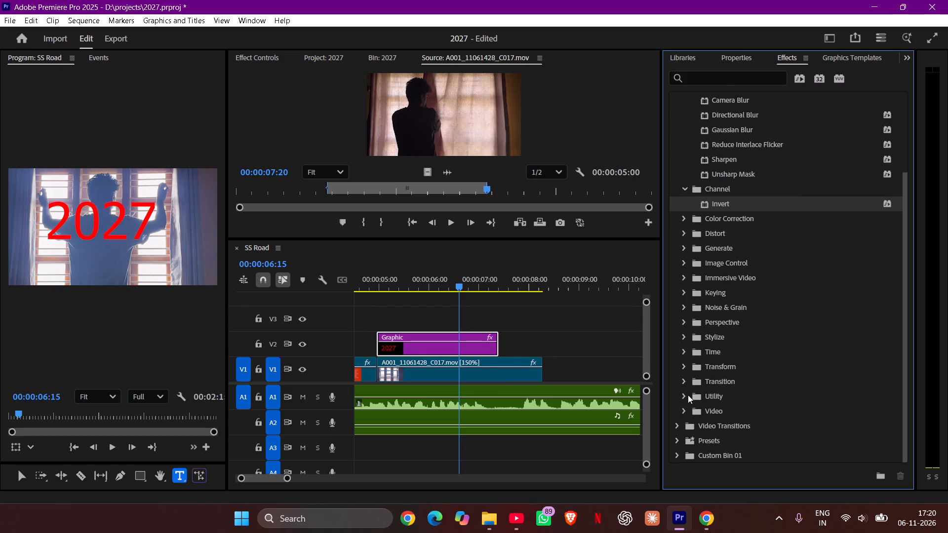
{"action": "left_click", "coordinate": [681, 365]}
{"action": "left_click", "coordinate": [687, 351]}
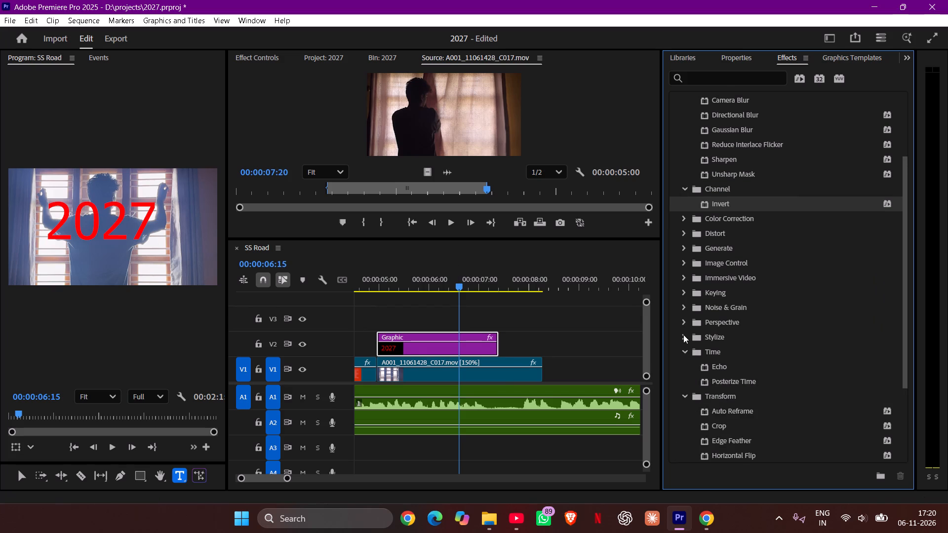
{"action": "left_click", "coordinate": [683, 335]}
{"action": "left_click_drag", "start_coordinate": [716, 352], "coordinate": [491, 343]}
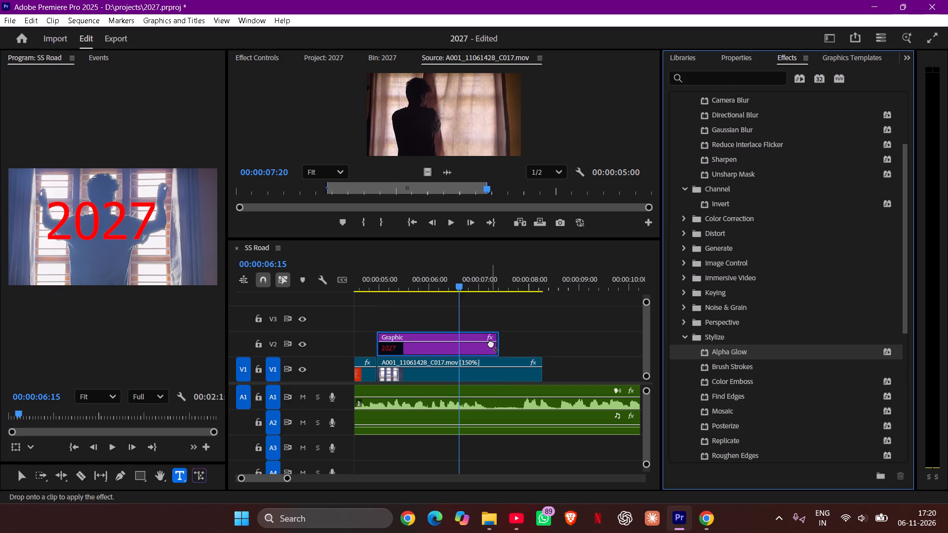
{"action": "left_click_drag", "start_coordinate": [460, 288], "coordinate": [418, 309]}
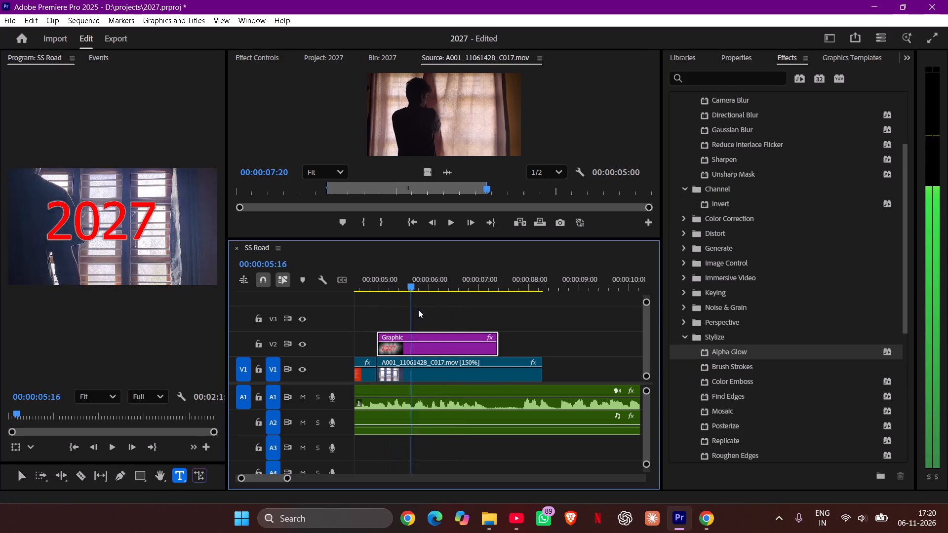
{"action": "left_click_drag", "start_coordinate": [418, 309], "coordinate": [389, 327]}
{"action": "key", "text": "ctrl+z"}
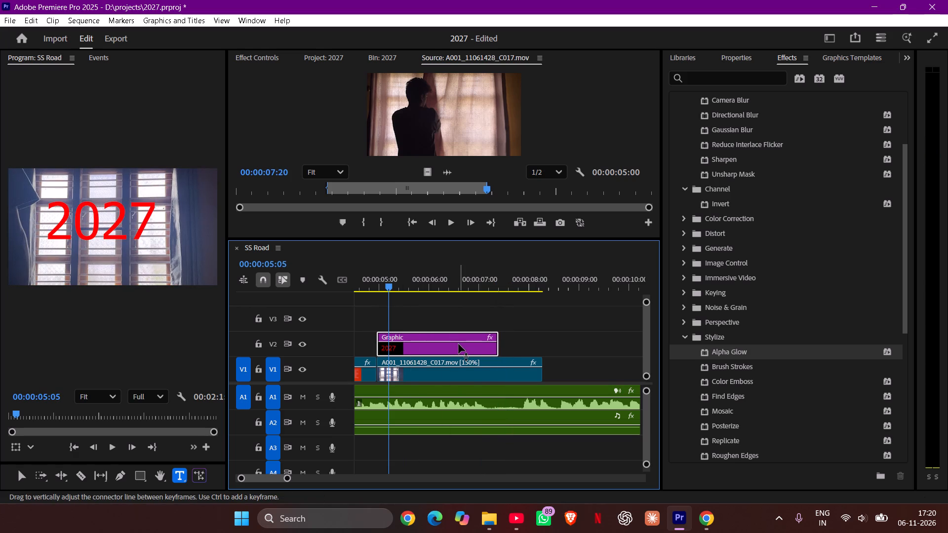
Delete the 2027 graphic from V2.
{"action": "left_click", "coordinate": [466, 349]}
{"action": "key", "text": "Delete"}
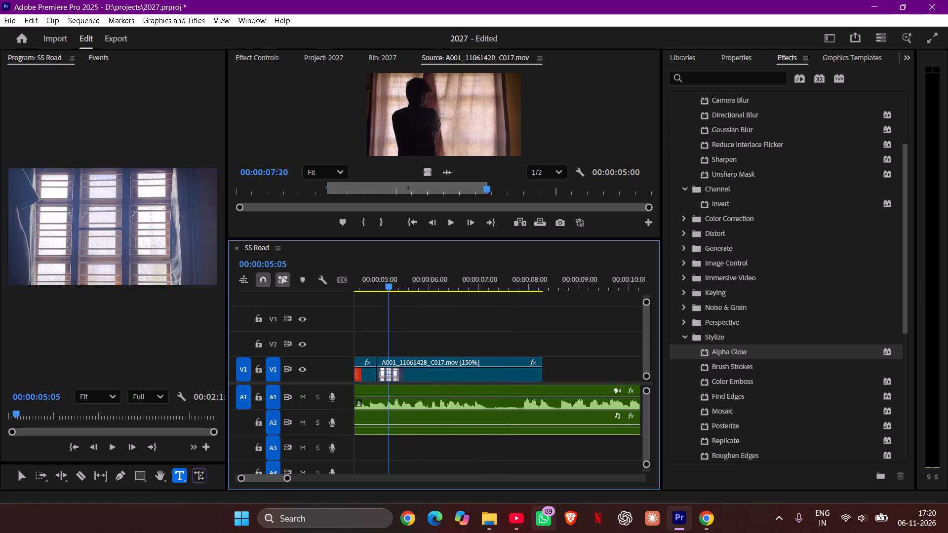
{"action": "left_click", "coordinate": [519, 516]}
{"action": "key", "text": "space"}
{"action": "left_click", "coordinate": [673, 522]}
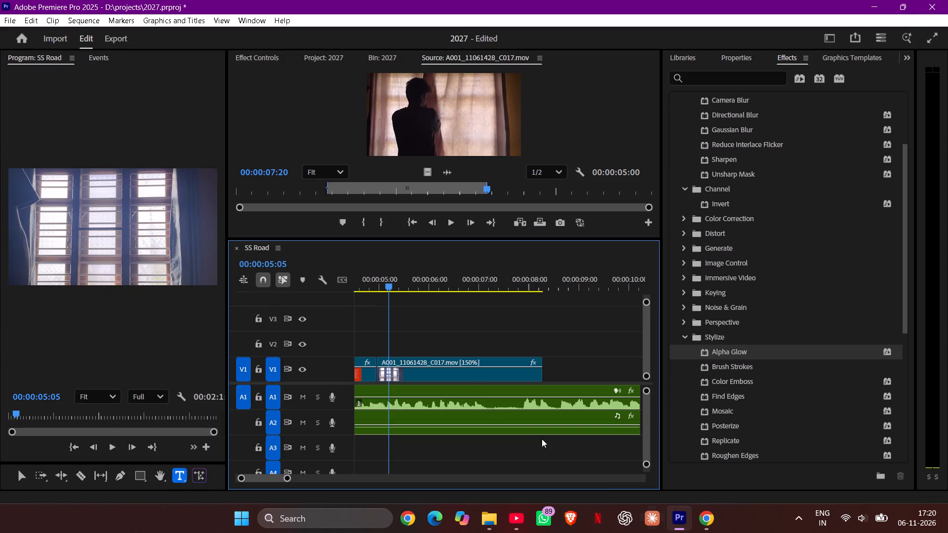
Play the sequence opening and unmute the Watchin.mp3 song clip on A2.
{"action": "left_click_drag", "start_coordinate": [393, 287], "coordinate": [212, 352]}
{"action": "key", "text": "space"}
{"action": "key", "text": "space"}
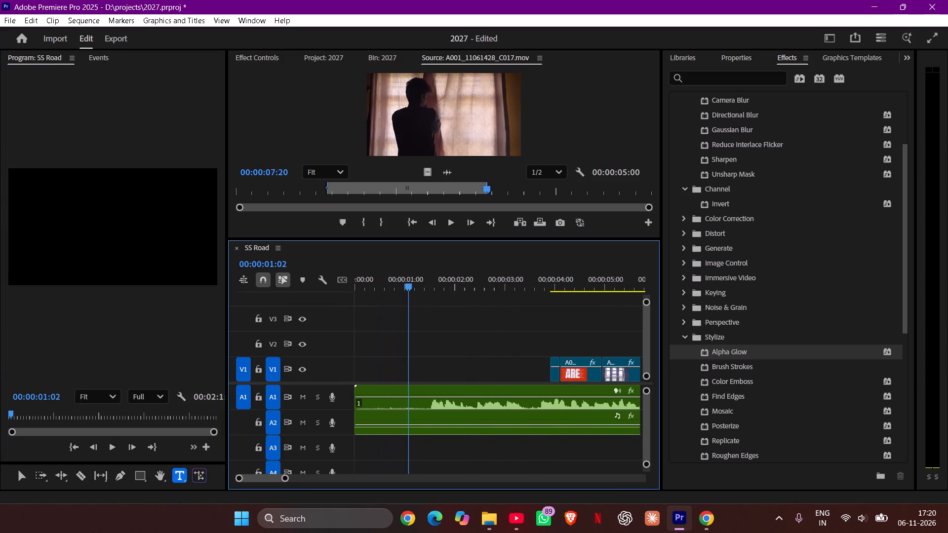
{"action": "left_click", "coordinate": [481, 414]}
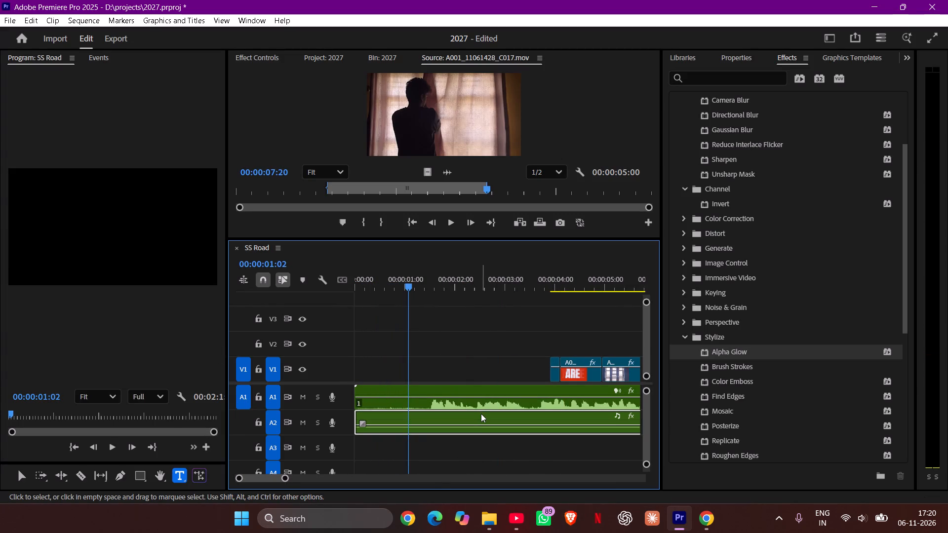
{"action": "left_click", "coordinate": [477, 422]}
{"action": "left_click", "coordinate": [486, 415]}
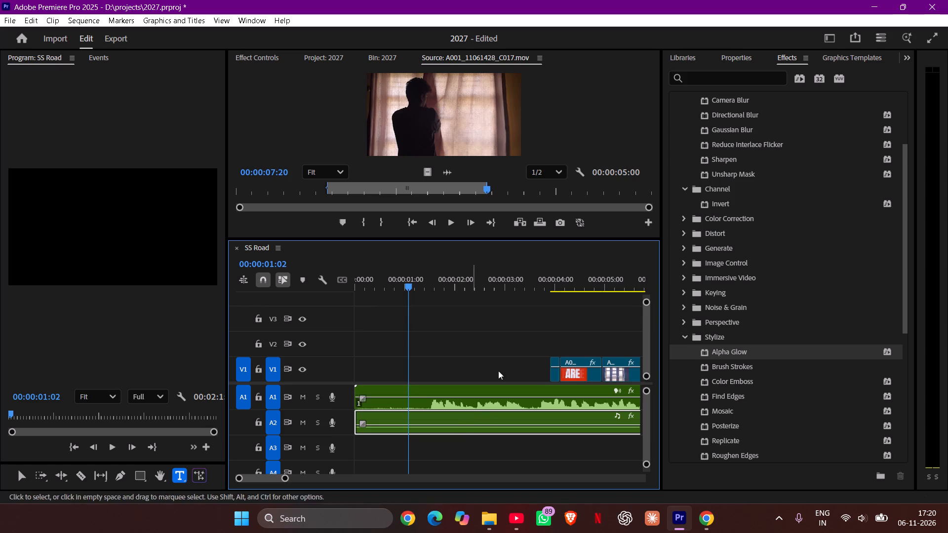
{"action": "left_click", "coordinate": [733, 59]}
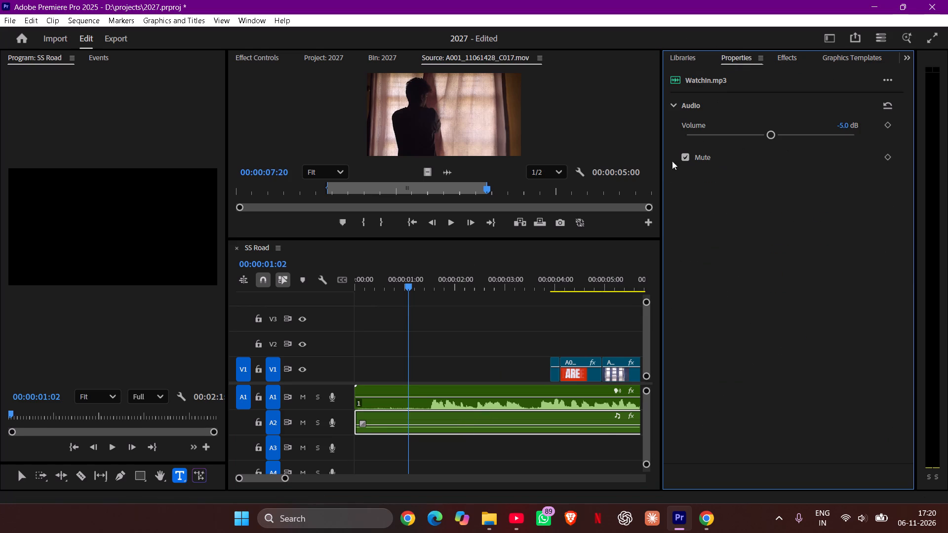
{"action": "left_click", "coordinate": [684, 158]}
Play the sequence from the start with the song and review the C017 clip's timing against the audio.
{"action": "left_click_drag", "start_coordinate": [408, 284], "coordinate": [122, 349]}
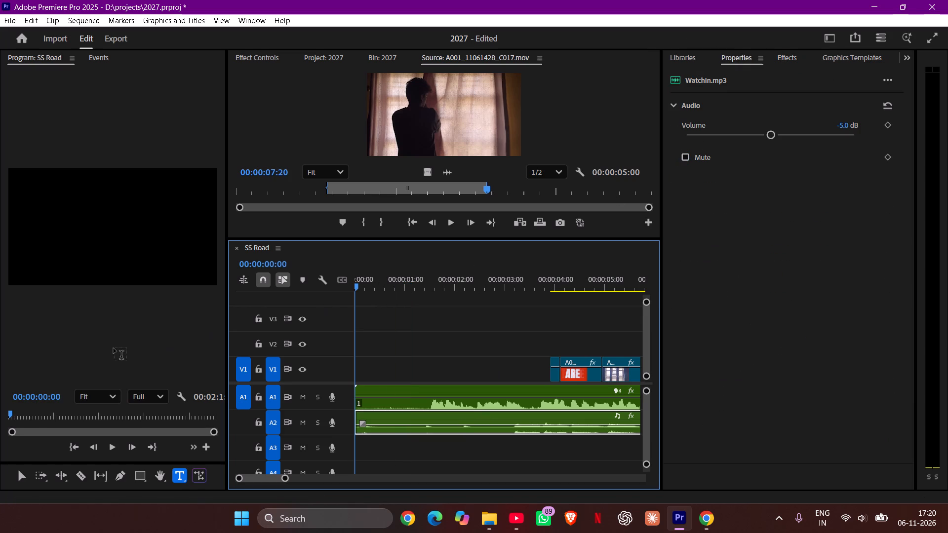
{"action": "key", "text": "space"}
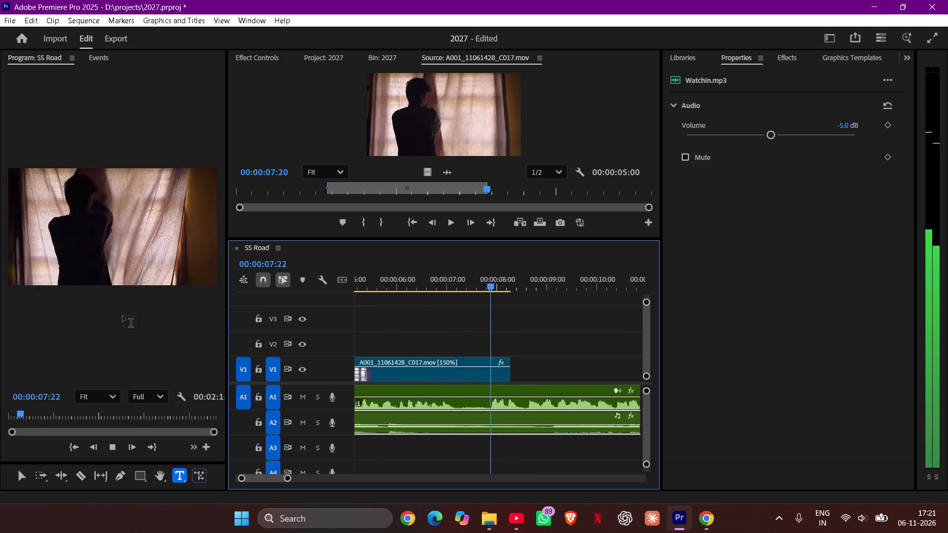
{"action": "key", "text": "space"}
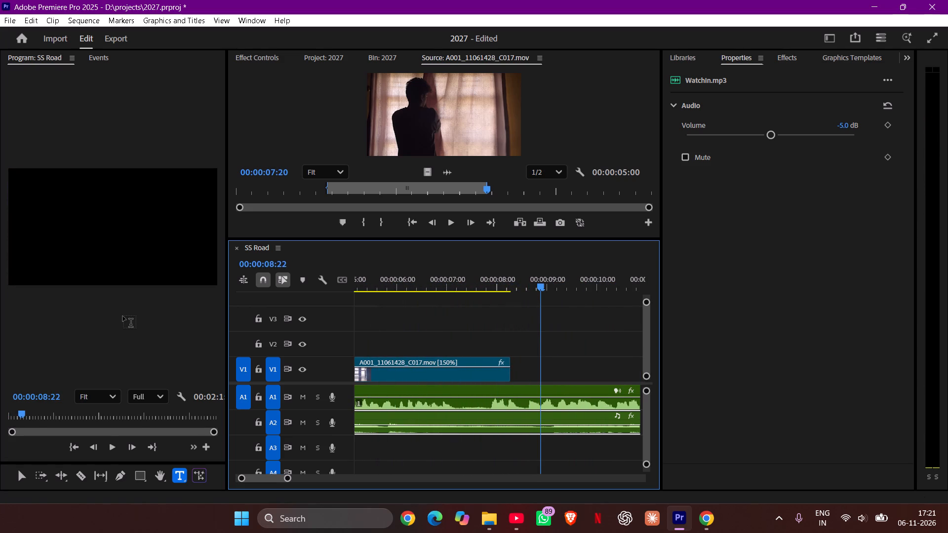
{"action": "left_click_drag", "start_coordinate": [540, 285], "coordinate": [513, 346]}
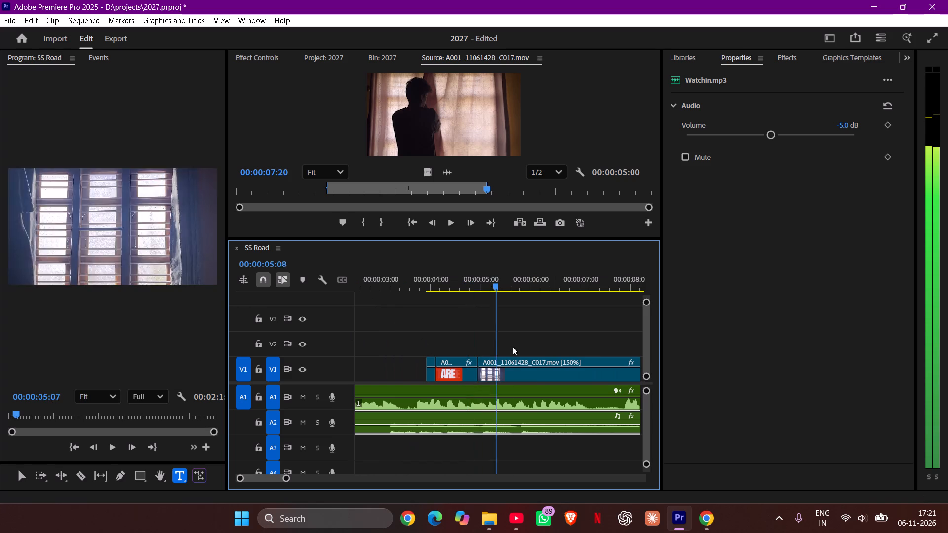
{"action": "left_click_drag", "start_coordinate": [513, 346], "coordinate": [607, 363]}
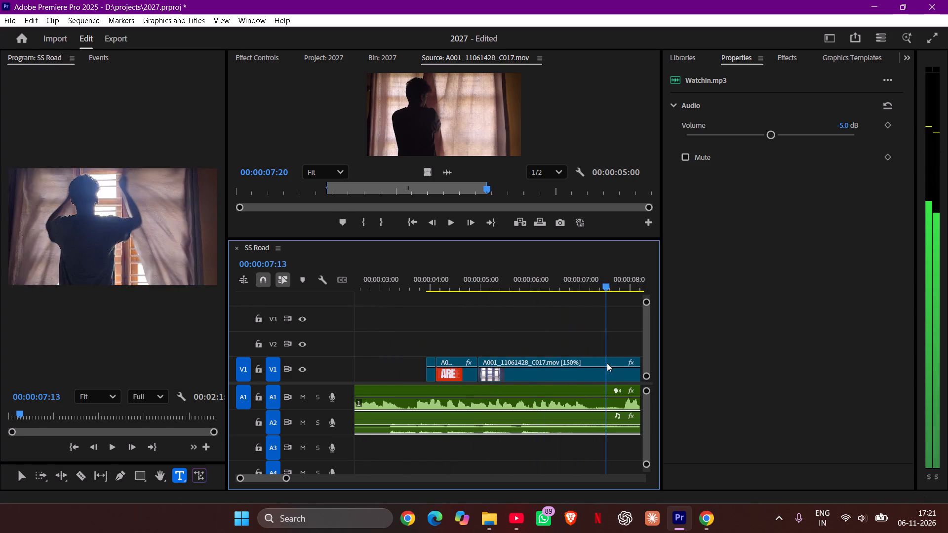
{"action": "left_click_drag", "start_coordinate": [607, 363], "coordinate": [533, 385]}
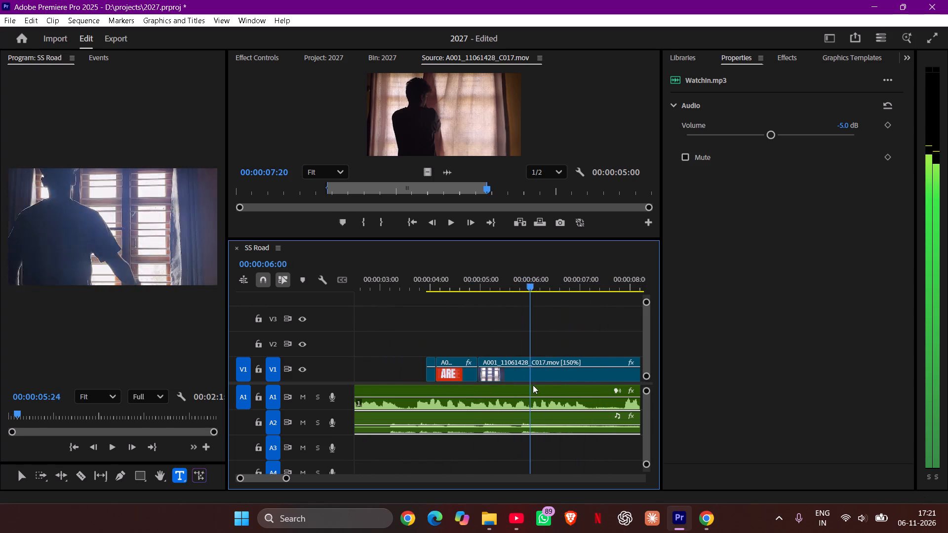
{"action": "left_click_drag", "start_coordinate": [533, 385], "coordinate": [534, 385]}
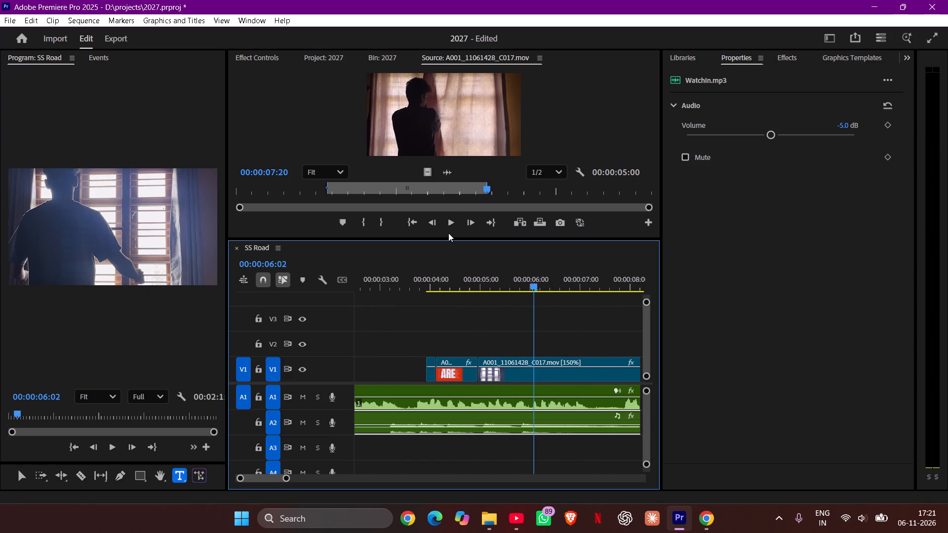
Place only the audio of the C017 source clip on A3, starting under the C017 video clip's beginning.
{"action": "left_click_drag", "start_coordinate": [451, 176], "coordinate": [486, 448]}
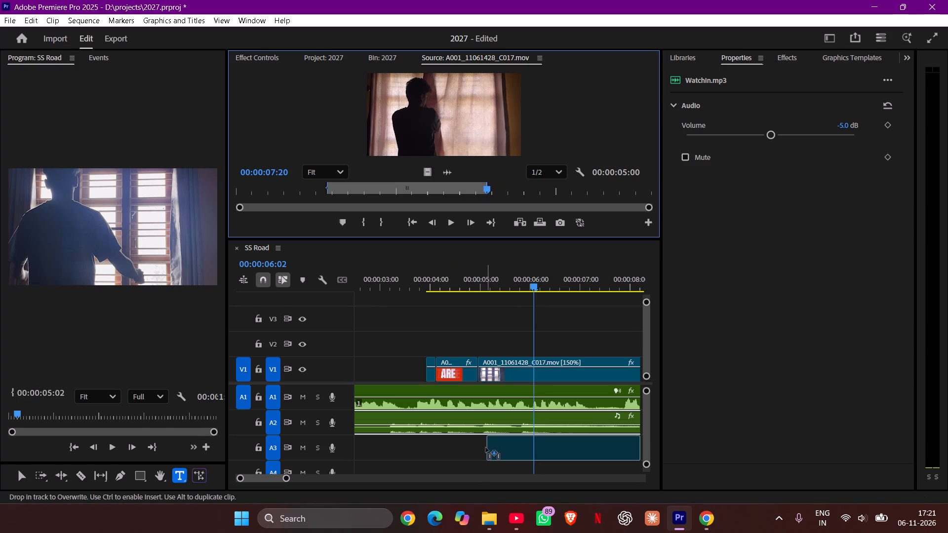
{"action": "left_click_drag", "start_coordinate": [486, 448], "coordinate": [483, 447]}
Find the curtain sound in the A3 audio, cut it at 00:00:08:19, and delete the part before the cut.
{"action": "left_click_drag", "start_coordinate": [532, 283], "coordinate": [722, 326]}
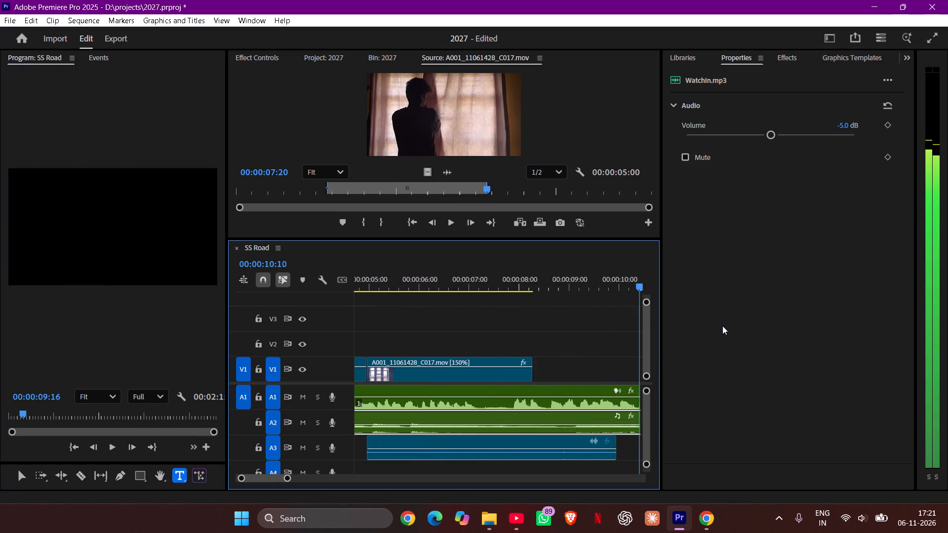
{"action": "left_click_drag", "start_coordinate": [722, 326], "coordinate": [358, 404]}
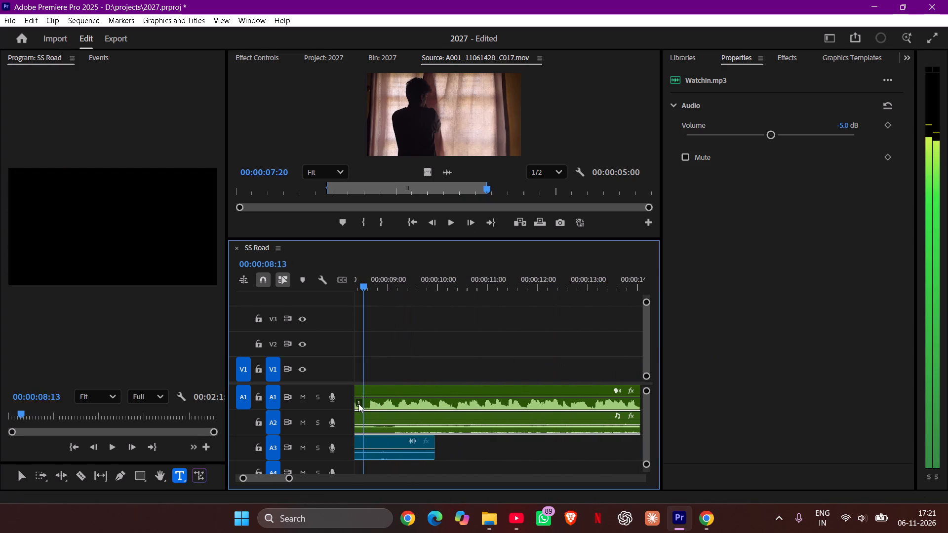
{"action": "left_click_drag", "start_coordinate": [358, 404], "coordinate": [512, 436]}
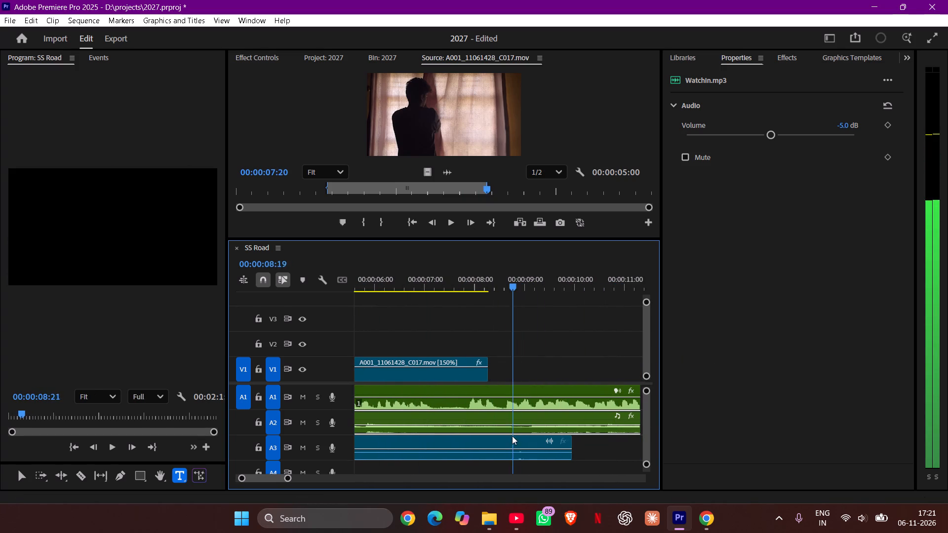
{"action": "left_click_drag", "start_coordinate": [512, 436], "coordinate": [519, 449]}
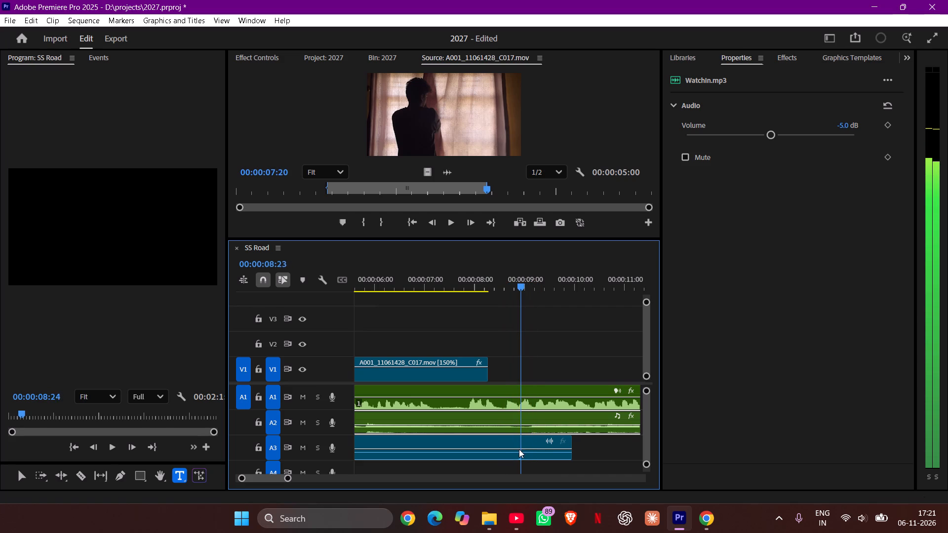
{"action": "left_click_drag", "start_coordinate": [519, 449], "coordinate": [512, 455]}
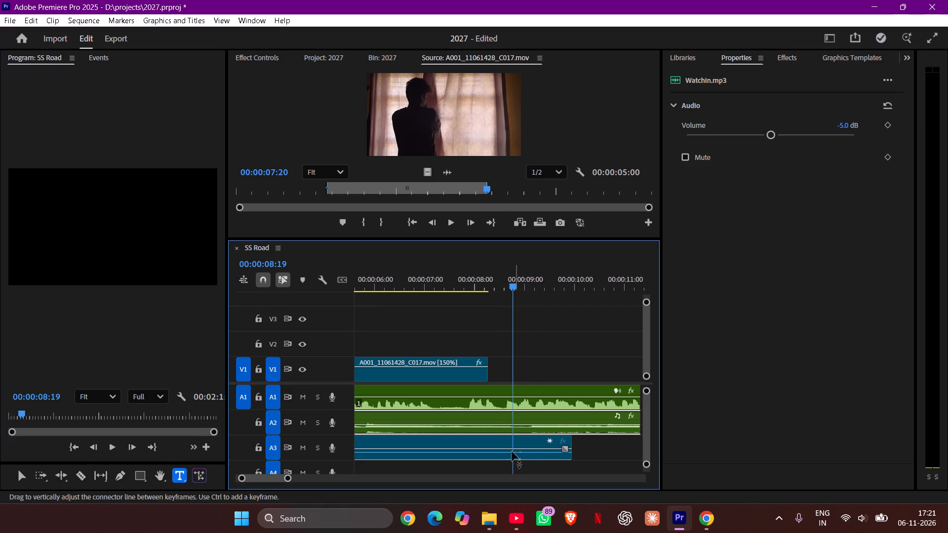
{"action": "key", "text": "c"}
{"action": "left_click", "coordinate": [512, 453]}
{"action": "key", "text": "v"}
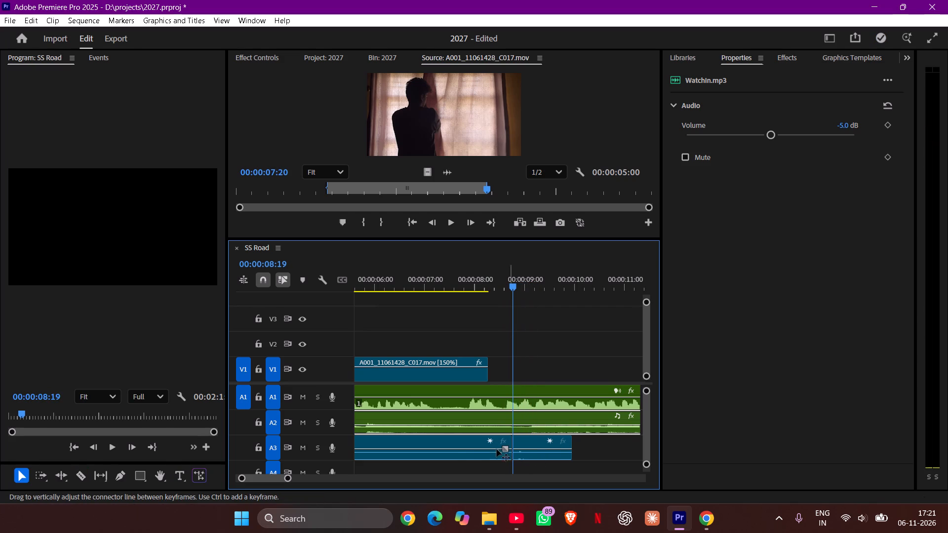
{"action": "left_click", "coordinate": [464, 452]}
{"action": "key", "text": "Delete"}
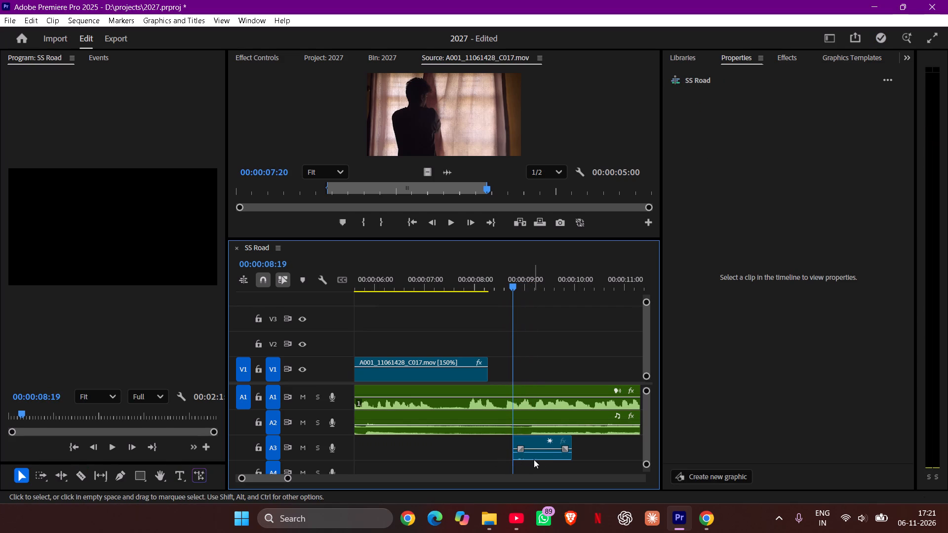
Move the remaining A3 audio piece so it ends with the C017 clip on V1, and check its sync with the curtain closing.
{"action": "left_click_drag", "start_coordinate": [537, 456], "coordinate": [458, 459]}
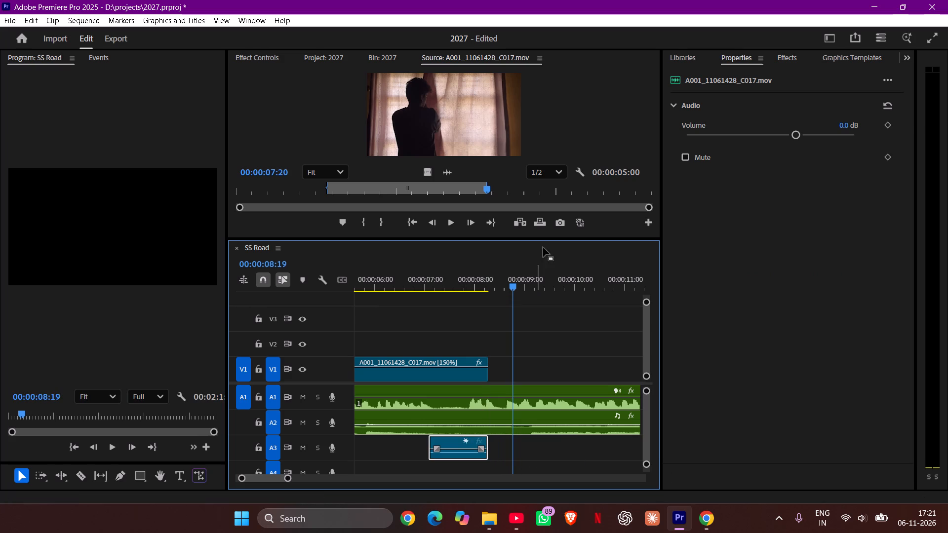
{"action": "left_click_drag", "start_coordinate": [514, 290], "coordinate": [437, 329]}
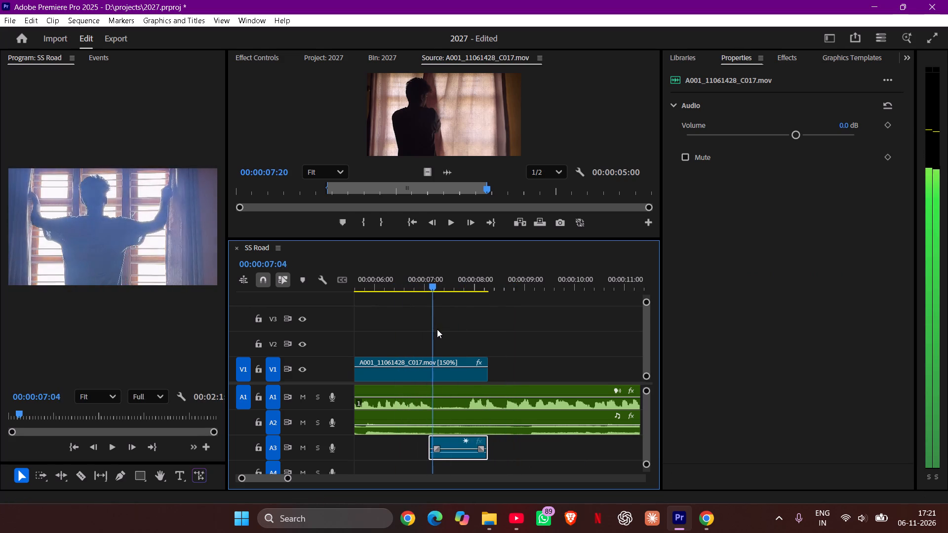
{"action": "left_click_drag", "start_coordinate": [437, 329], "coordinate": [458, 344]}
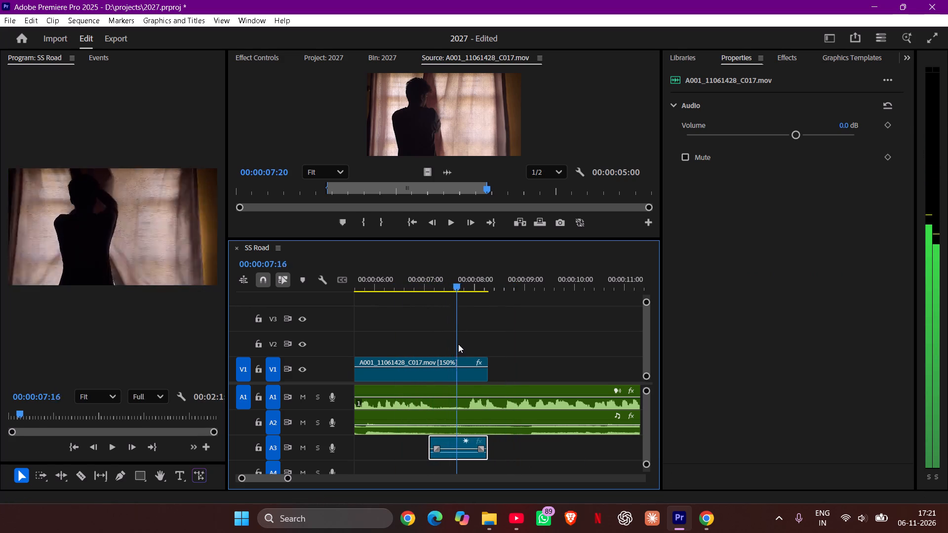
{"action": "left_click_drag", "start_coordinate": [458, 344], "coordinate": [454, 359]}
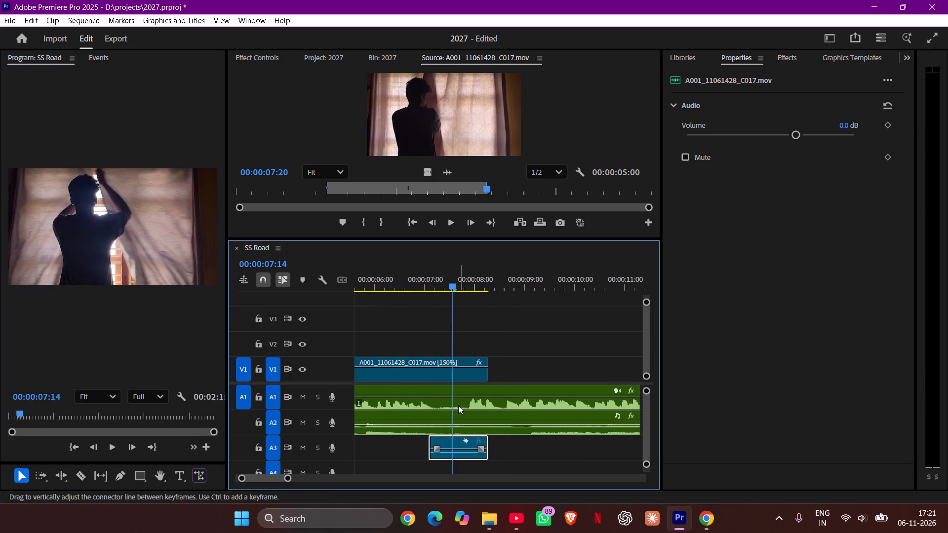
Set the A3 curtain audio's volume to 2.4 dB and play back the curtain-closing moment from 00:00:06:19.
{"action": "left_click", "coordinate": [808, 137]}
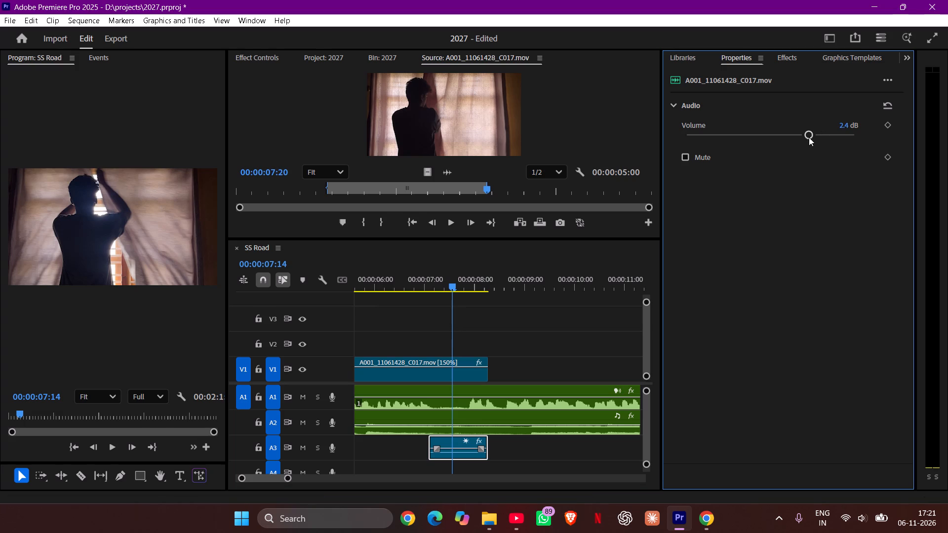
{"action": "key", "text": "space"}
{"action": "key", "text": "space"}
{"action": "left_click_drag", "start_coordinate": [472, 283], "coordinate": [415, 301]}
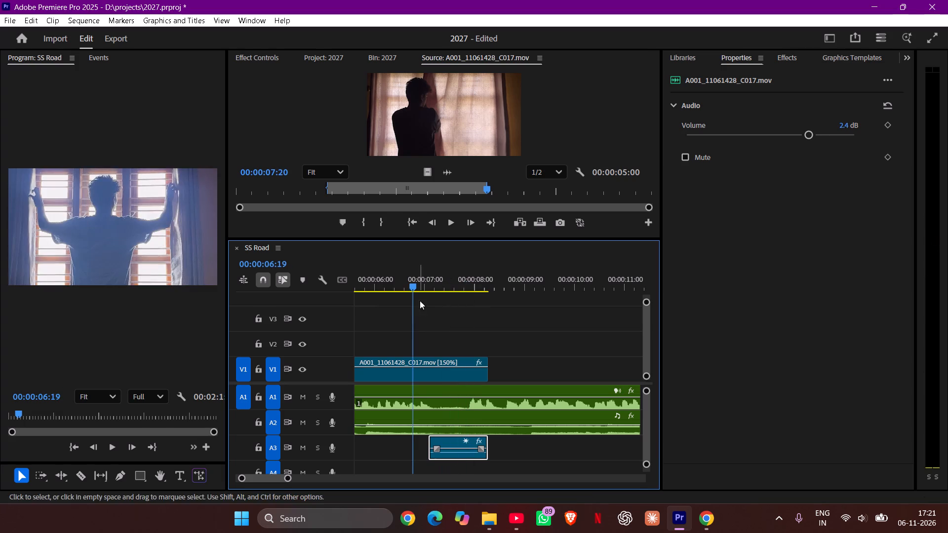
{"action": "key", "text": "space"}
{"action": "key", "text": "space"}
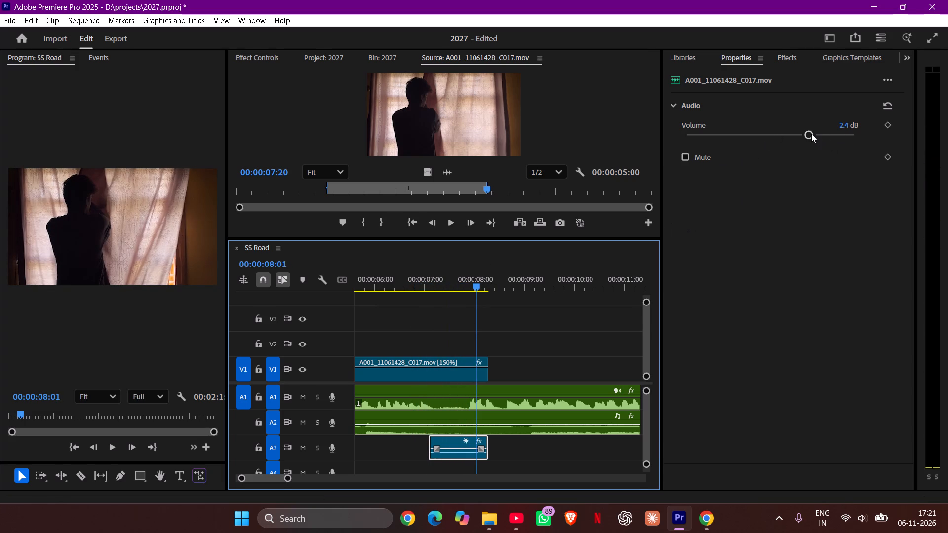
Set the A3 curtain audio's volume to 15.0 dB and play back the edit through the curtain closing, including from the sequence start.
{"action": "left_click_drag", "start_coordinate": [811, 134], "coordinate": [862, 135]}
{"action": "left_click_drag", "start_coordinate": [476, 280], "coordinate": [453, 288]}
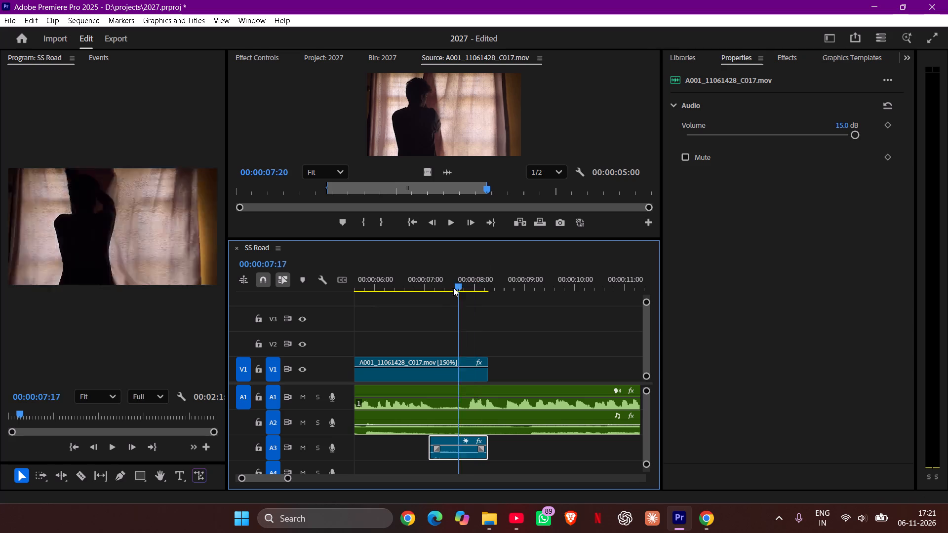
{"action": "left_click_drag", "start_coordinate": [453, 288], "coordinate": [412, 296]}
{"action": "key", "text": "space"}
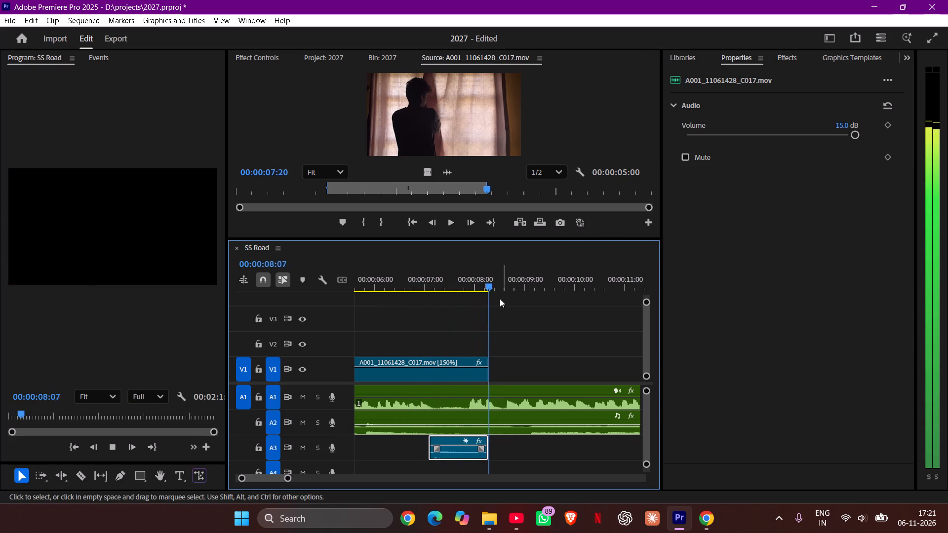
{"action": "key", "text": "space"}
{"action": "left_click_drag", "start_coordinate": [507, 283], "coordinate": [30, 302]}
{"action": "key", "text": "space"}
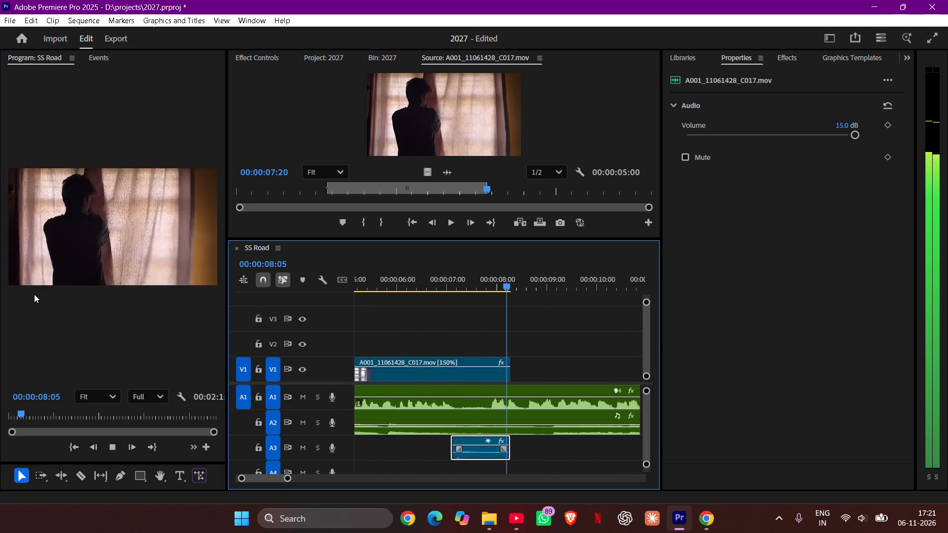
{"action": "key", "text": "space"}
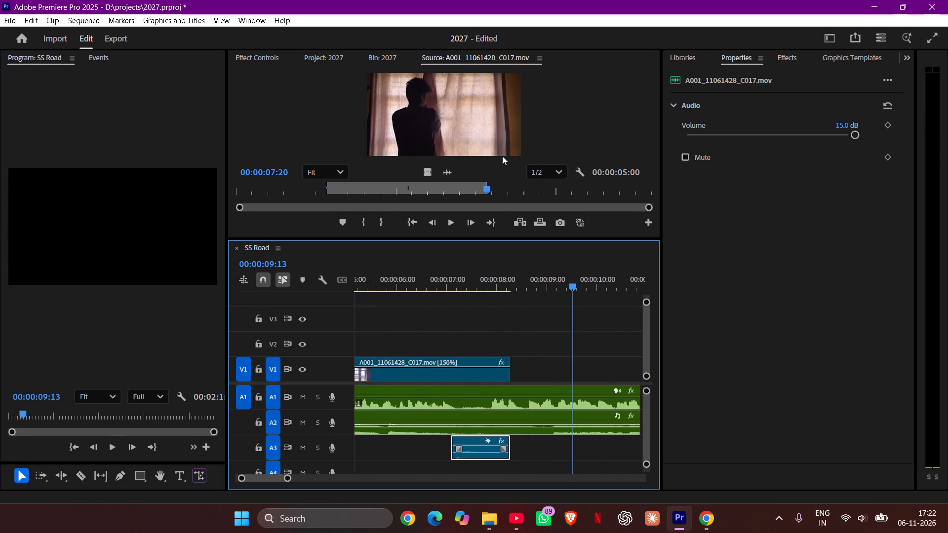
{"action": "left_click_drag", "start_coordinate": [574, 284], "coordinate": [364, 354]}
{"action": "key", "text": "space"}
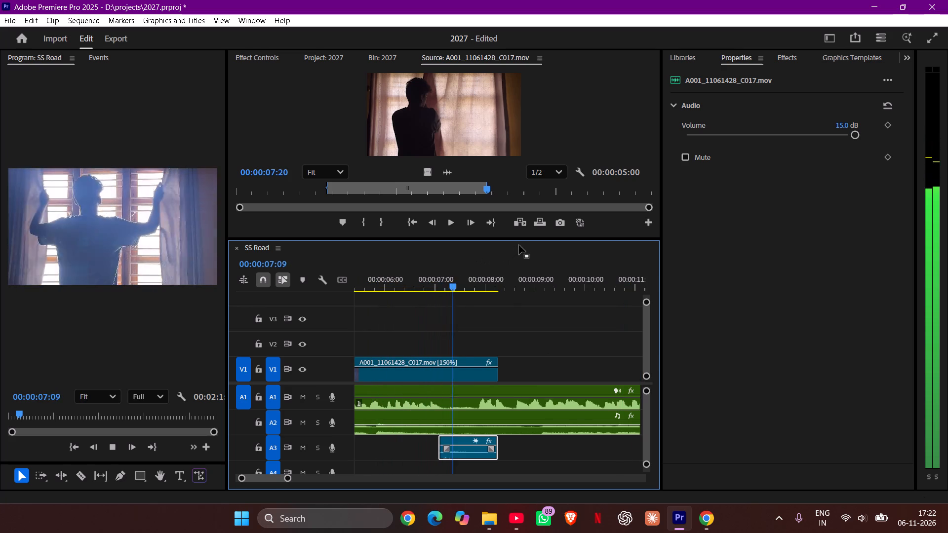
{"action": "key", "text": "space"}
{"action": "left_click_drag", "start_coordinate": [489, 285], "coordinate": [195, 270]}
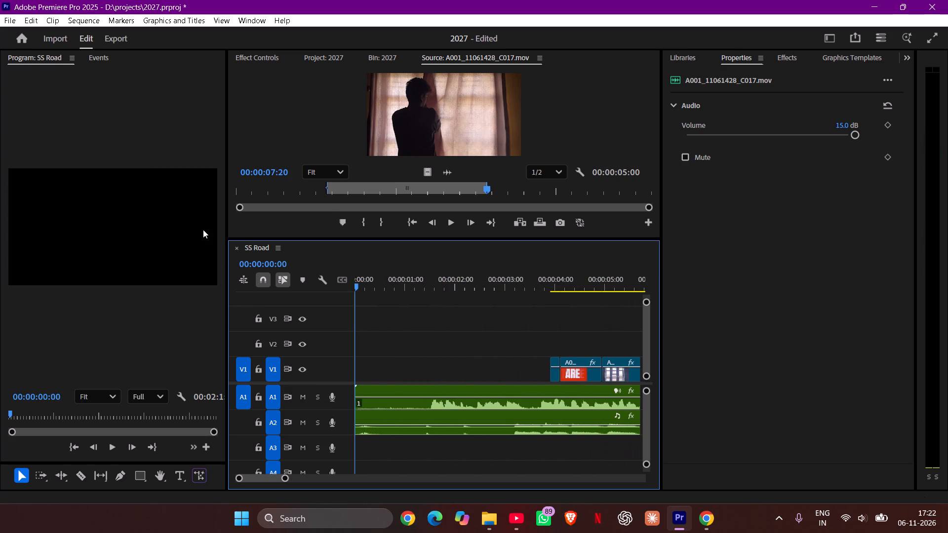
{"action": "key", "text": "space"}
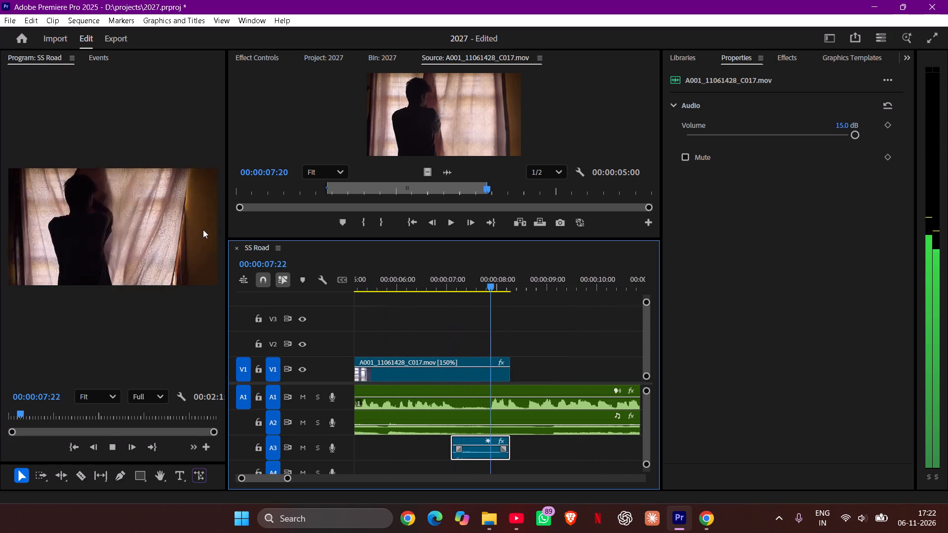
{"action": "key", "text": "space"}
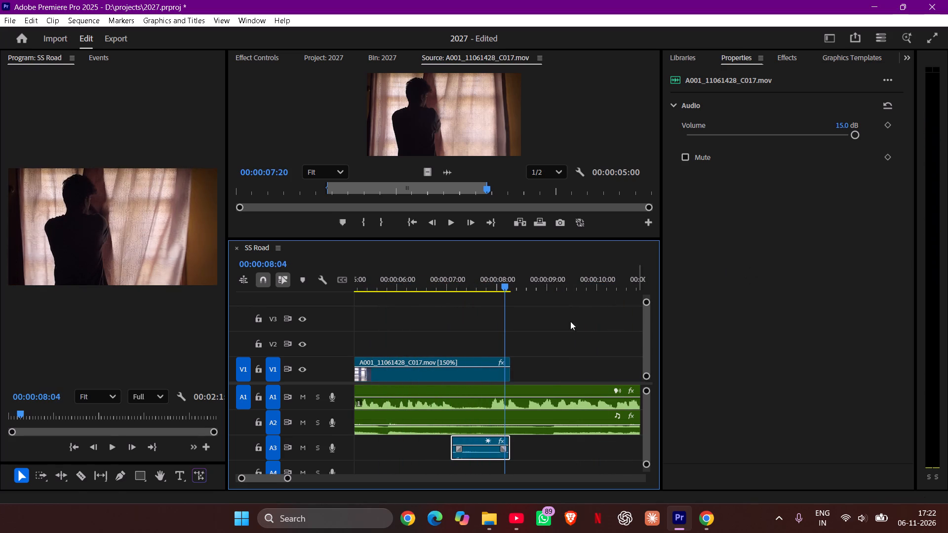
Play back the cut into the C017 clip and move that clip on V1 later so it starts at 00:00:05:04.
{"action": "left_click_drag", "start_coordinate": [507, 286], "coordinate": [468, 341]}
{"action": "key", "text": "space"}
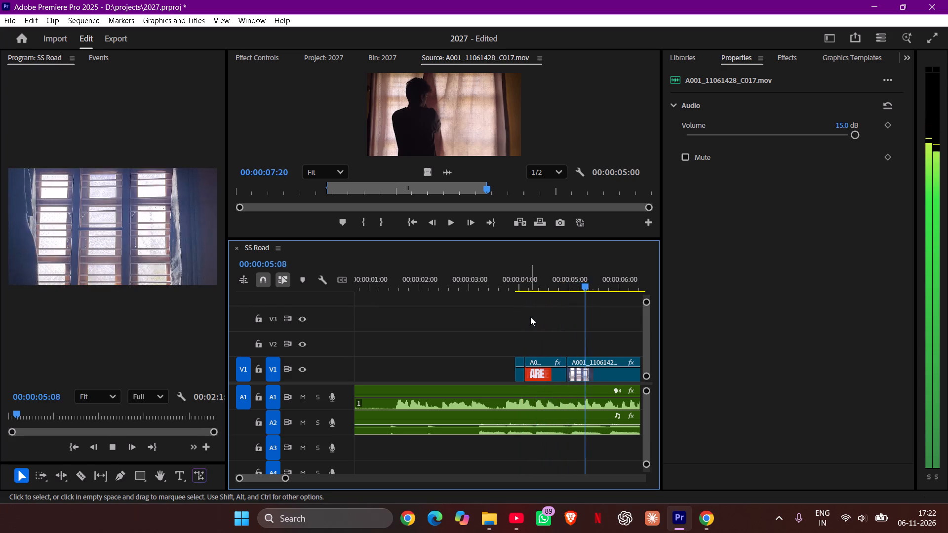
{"action": "key", "text": "space"}
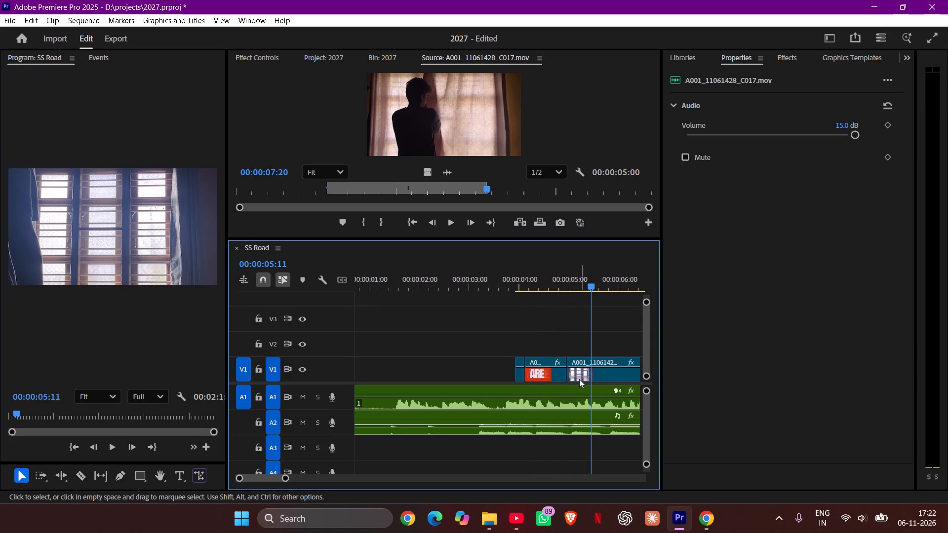
{"action": "left_click_drag", "start_coordinate": [589, 284], "coordinate": [559, 324]}
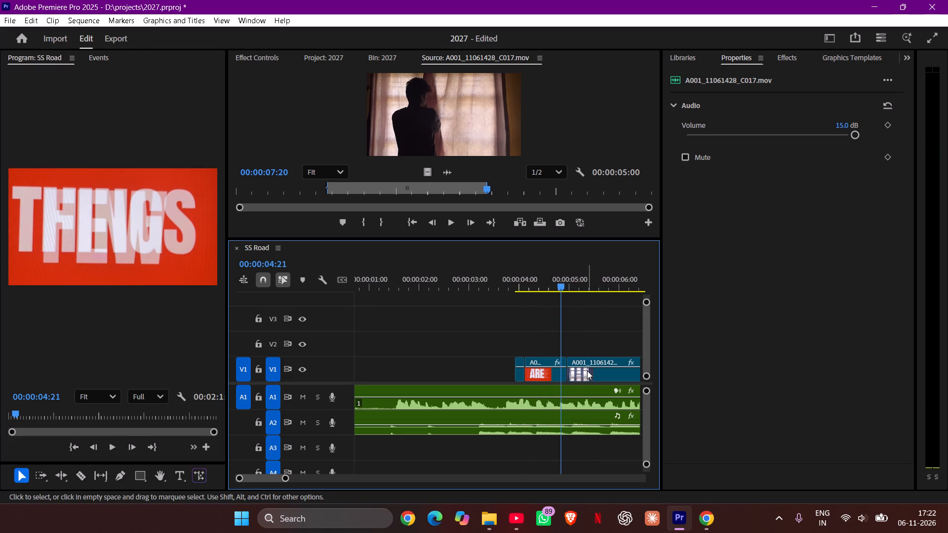
{"action": "left_click", "coordinate": [601, 372]}
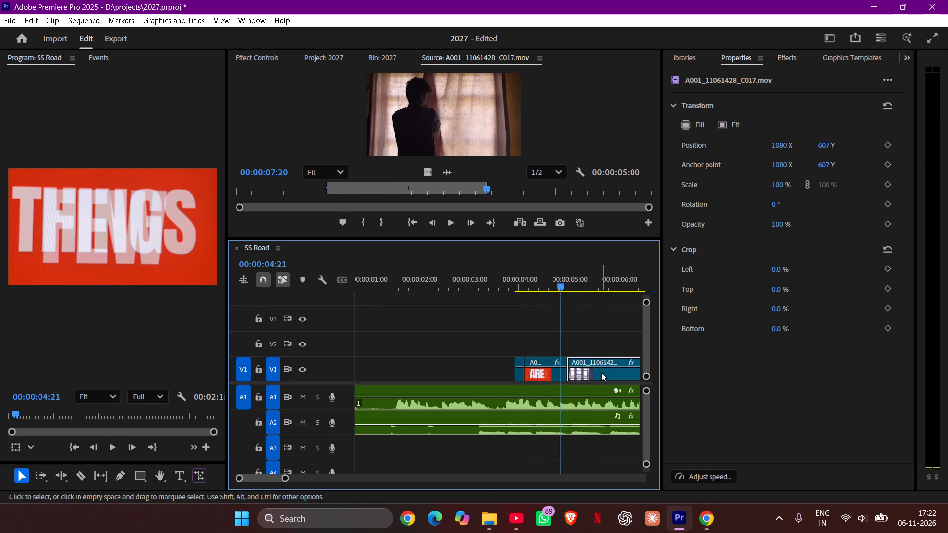
{"action": "left_click_drag", "start_coordinate": [601, 372], "coordinate": [611, 370]}
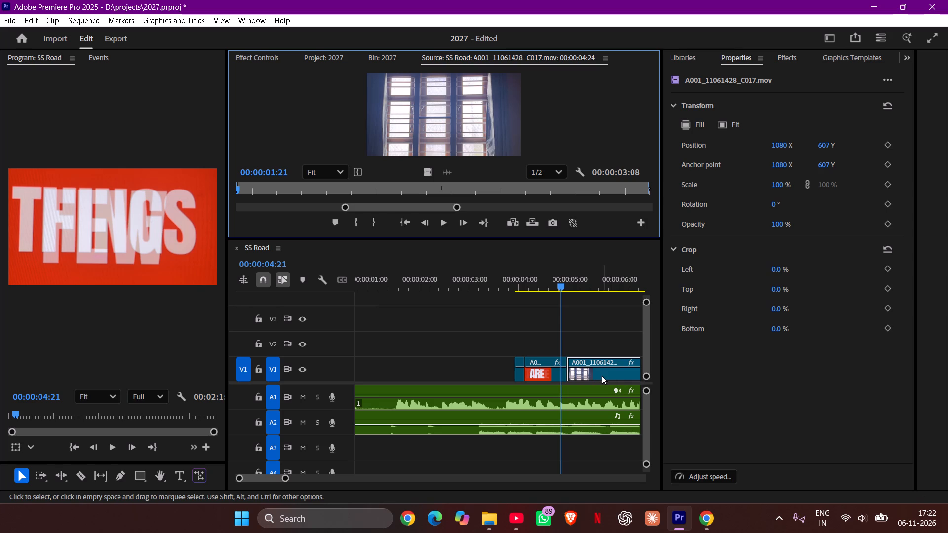
{"action": "left_click_drag", "start_coordinate": [602, 376], "coordinate": [611, 375]}
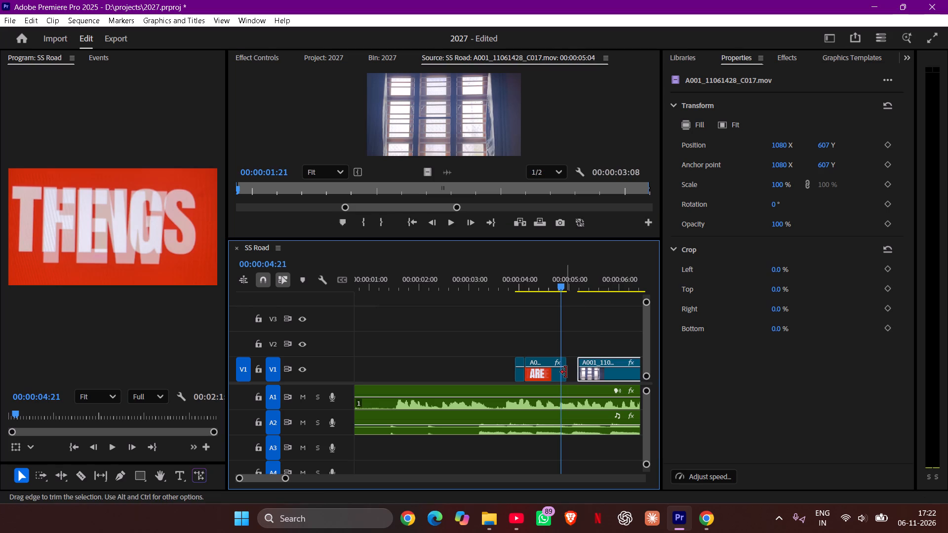
Extend the end of the red text clip on V1 to 00:00:05:03, checking the cut against the voice.
{"action": "left_click_drag", "start_coordinate": [566, 373], "coordinate": [571, 376]}
{"action": "key", "text": "space"}
{"action": "key", "text": "space"}
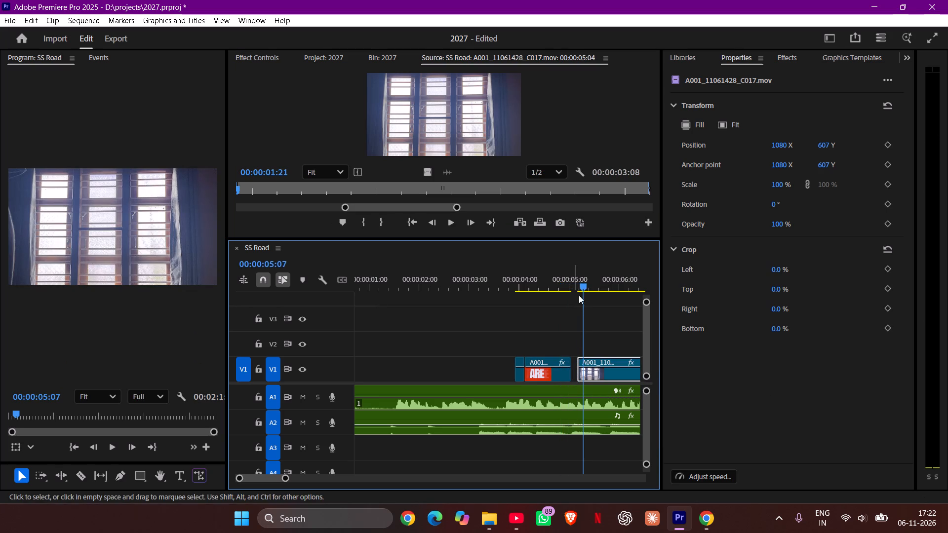
{"action": "left_click_drag", "start_coordinate": [584, 283], "coordinate": [529, 338]}
{"action": "key", "text": "space"}
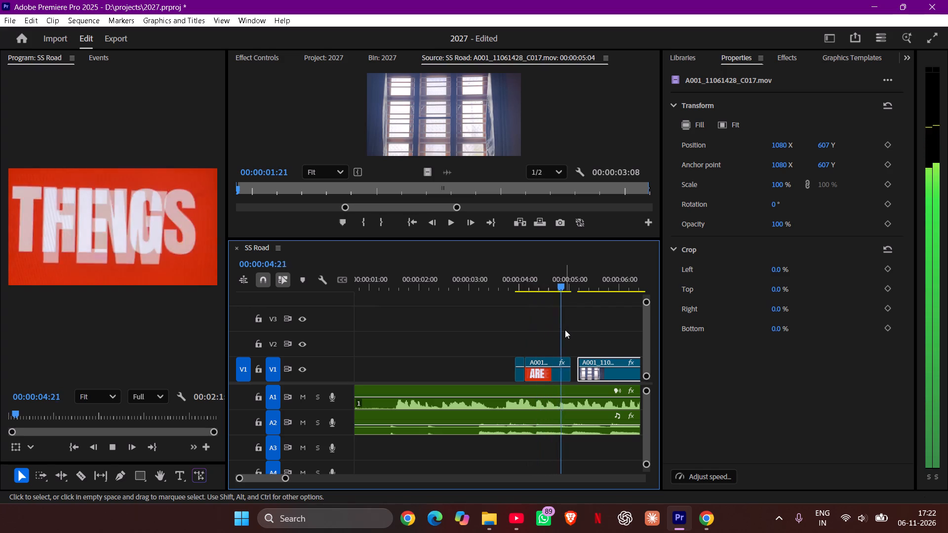
{"action": "key", "text": "space"}
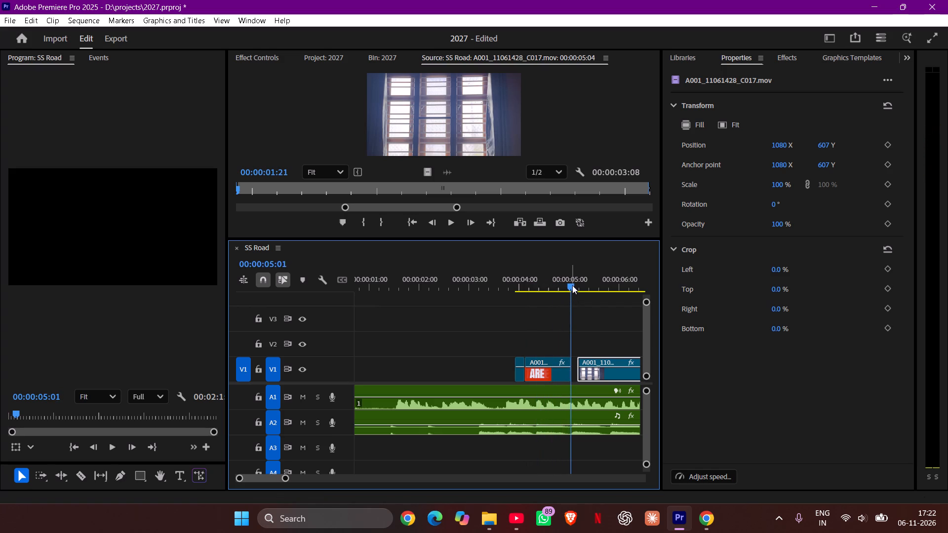
{"action": "left_click_drag", "start_coordinate": [572, 285], "coordinate": [577, 300]}
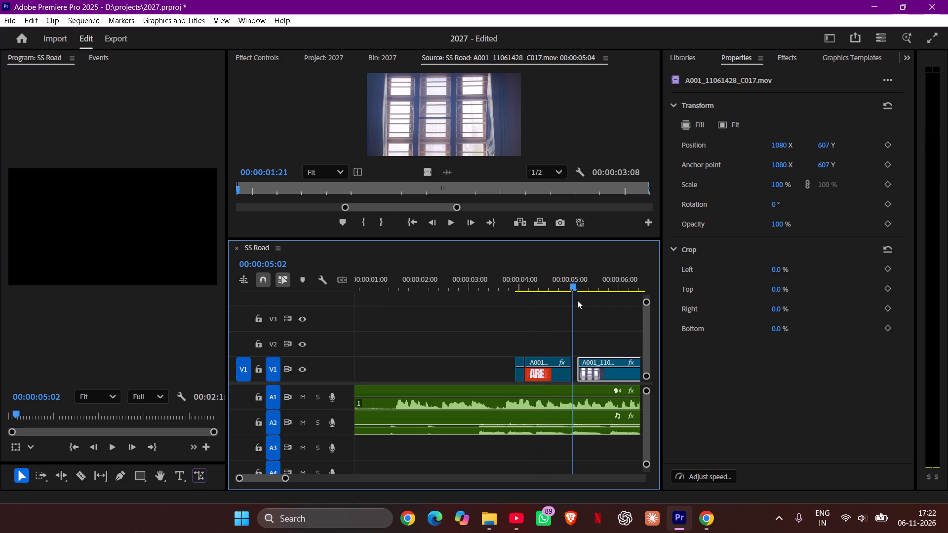
{"action": "left_click_drag", "start_coordinate": [577, 300], "coordinate": [576, 306]}
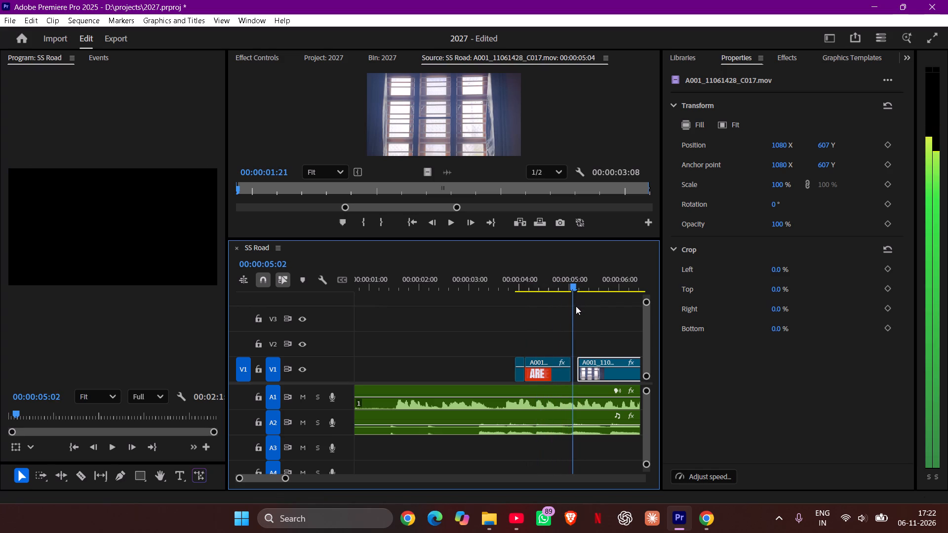
{"action": "left_click_drag", "start_coordinate": [576, 306], "coordinate": [576, 313]}
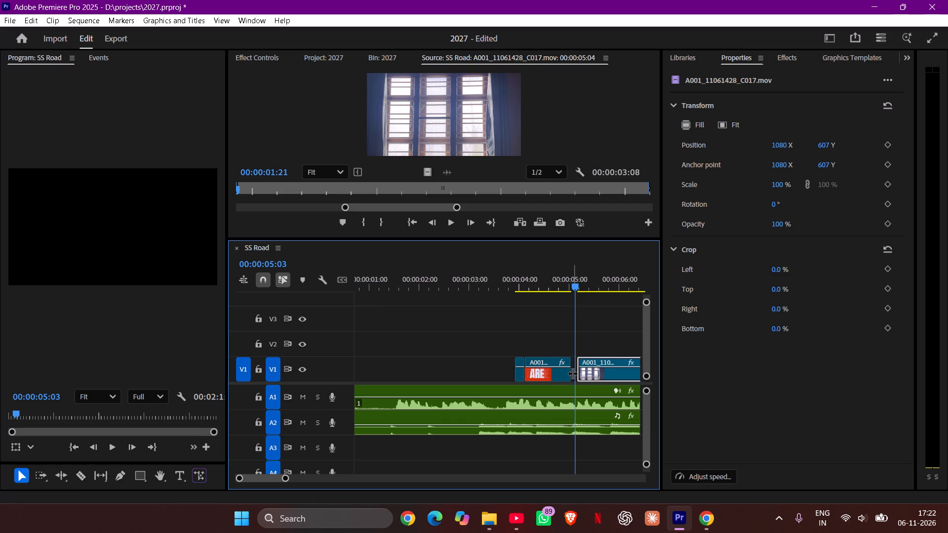
{"action": "left_click", "coordinate": [565, 373]}
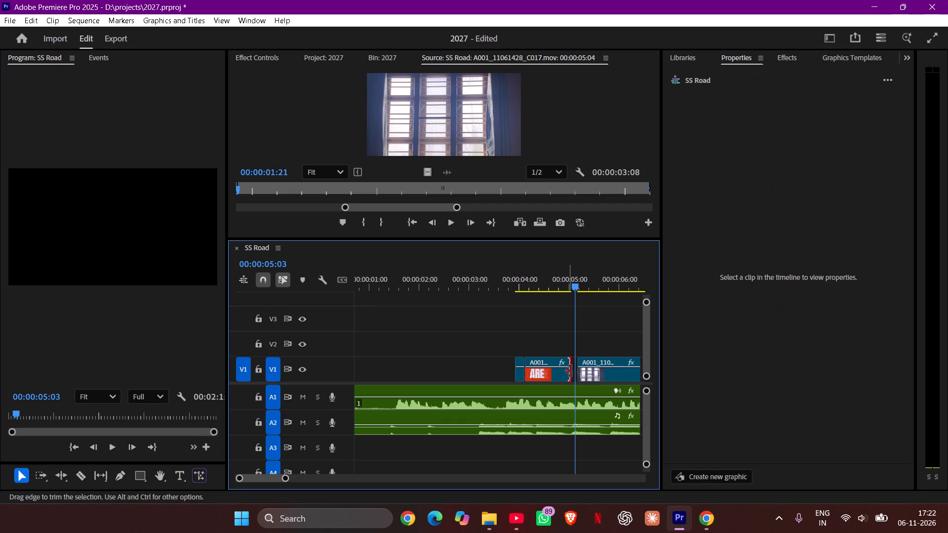
{"action": "left_click", "coordinate": [573, 372]}
{"action": "left_click_drag", "start_coordinate": [570, 372], "coordinate": [577, 373]}
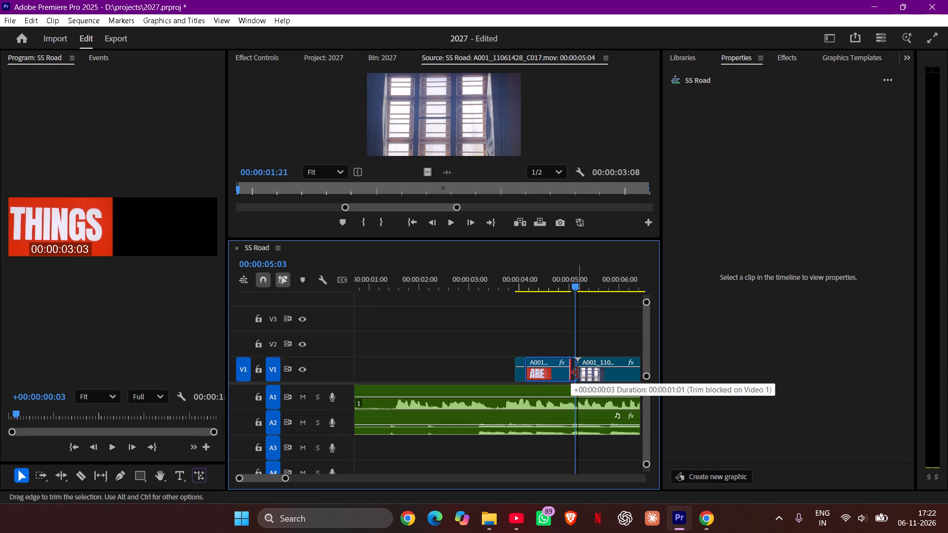
{"action": "left_click_drag", "start_coordinate": [577, 373], "coordinate": [576, 373]}
Move the C017 clip on V1 to start at 00:00:05:03, directly against the red text clip.
{"action": "left_click_drag", "start_coordinate": [592, 376], "coordinate": [588, 376]}
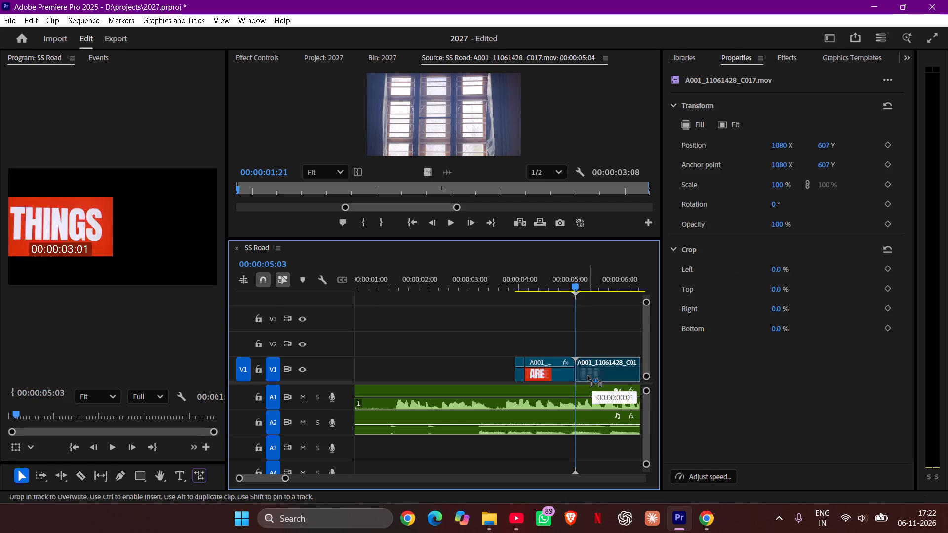
{"action": "left_click_drag", "start_coordinate": [588, 376], "coordinate": [586, 376]}
Play back the edit and the voice past the C017 clip, and park the playhead at 00:00:10:16.
{"action": "left_click_drag", "start_coordinate": [576, 282], "coordinate": [509, 334]}
{"action": "key", "text": "space"}
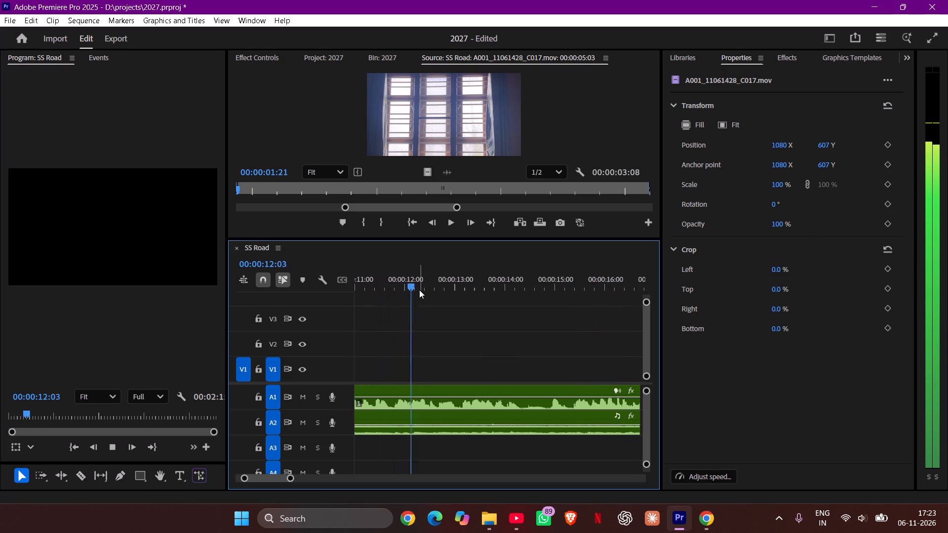
{"action": "key", "text": "space"}
{"action": "left_click_drag", "start_coordinate": [445, 289], "coordinate": [58, 359]}
{"action": "key", "text": "space"}
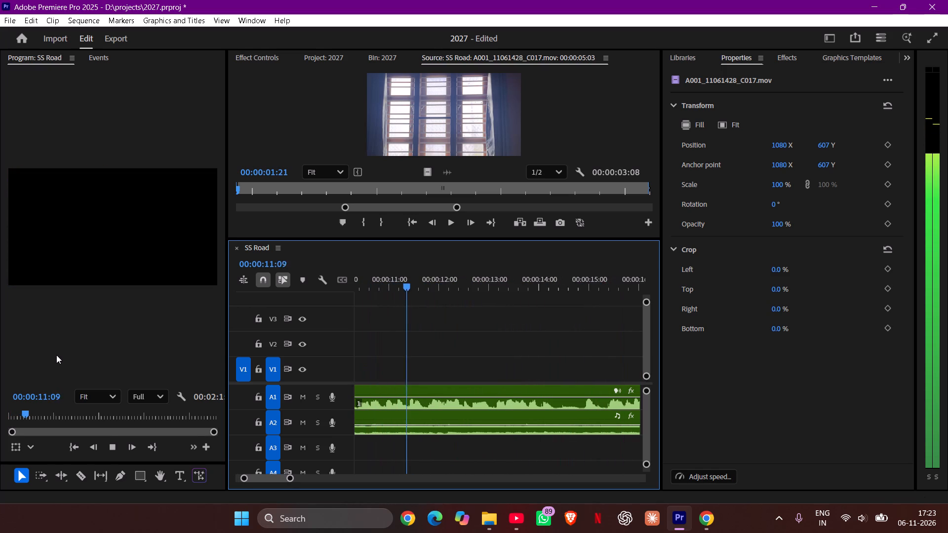
{"action": "key", "text": "space"}
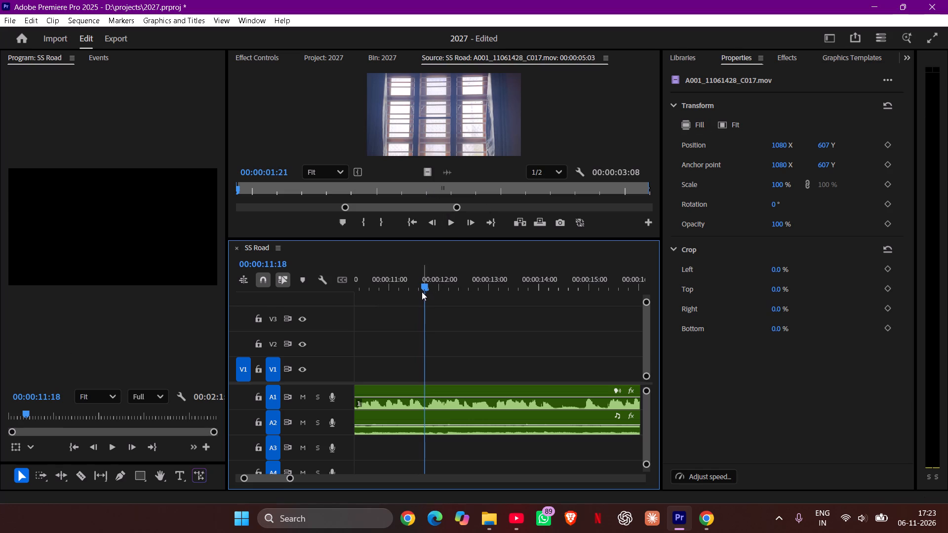
{"action": "left_click_drag", "start_coordinate": [424, 287], "coordinate": [370, 330]}
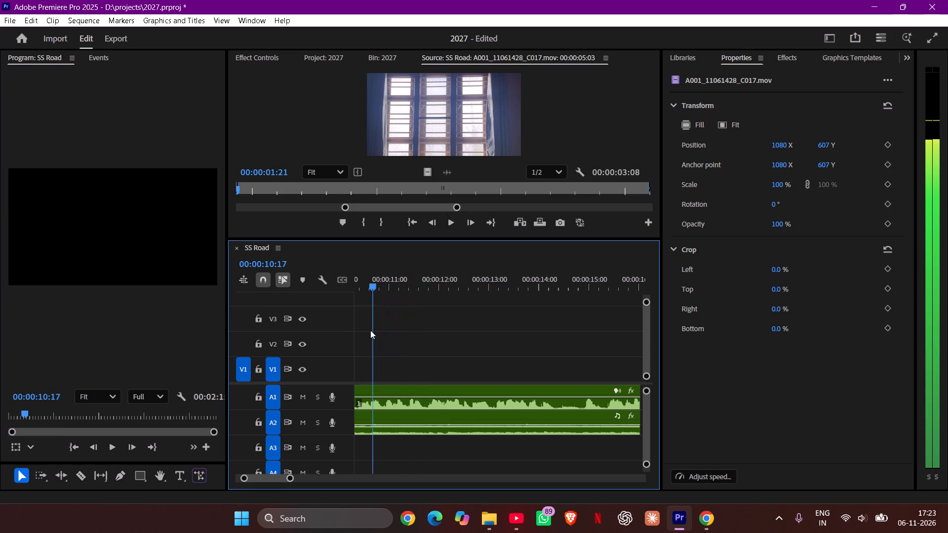
{"action": "left_click_drag", "start_coordinate": [370, 330], "coordinate": [527, 364]}
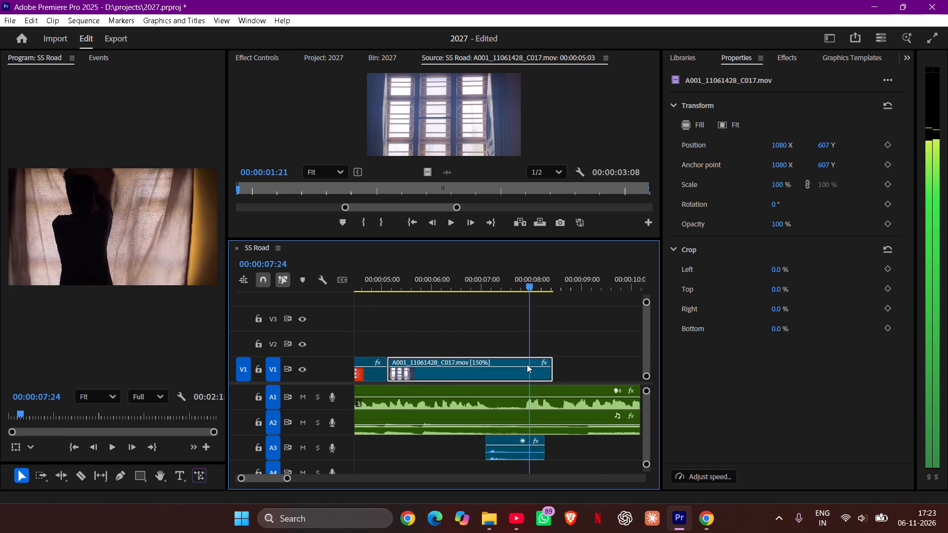
{"action": "left_click_drag", "start_coordinate": [527, 364], "coordinate": [548, 362]}
{"action": "key", "text": "space"}
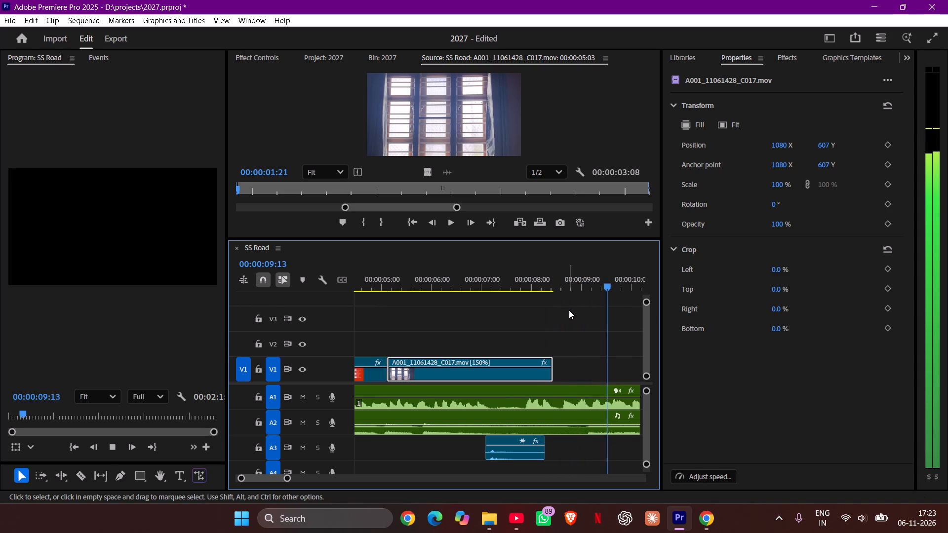
{"action": "key", "text": "space"}
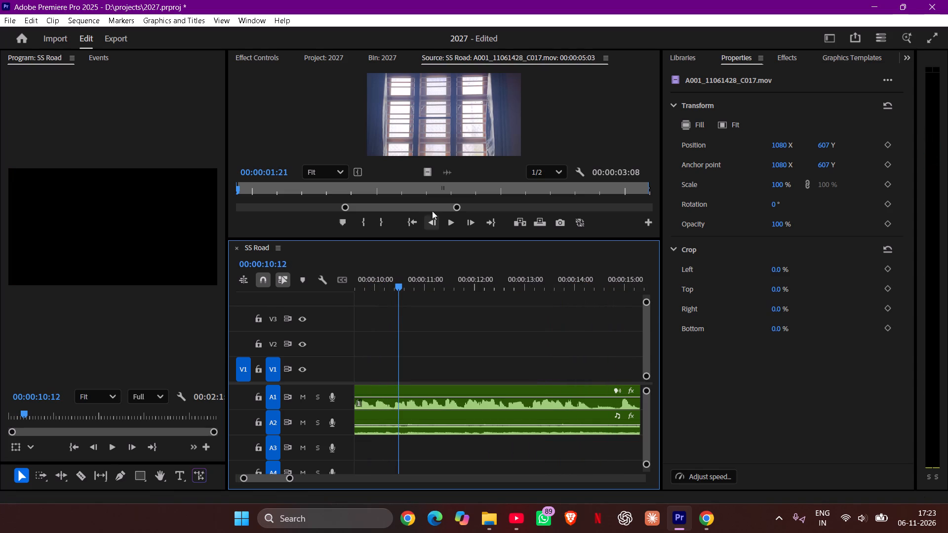
{"action": "key", "text": "space"}
{"action": "key", "text": "space"}
{"action": "left_click_drag", "start_coordinate": [409, 285], "coordinate": [403, 299]}
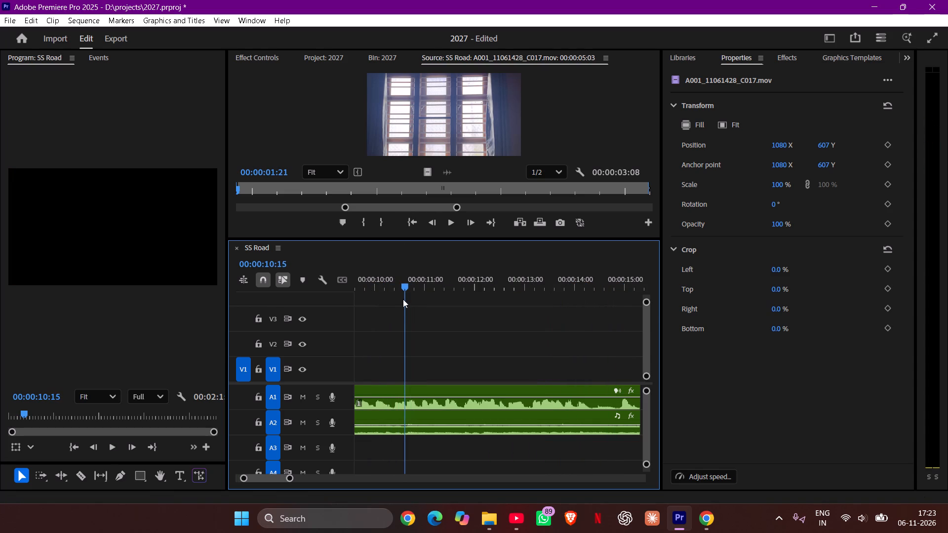
{"action": "left_click_drag", "start_coordinate": [403, 299], "coordinate": [404, 301]}
Preview the C012 clip and place only its video on V1 starting at 00:00:10:16.
{"action": "left_click", "coordinate": [372, 61]}
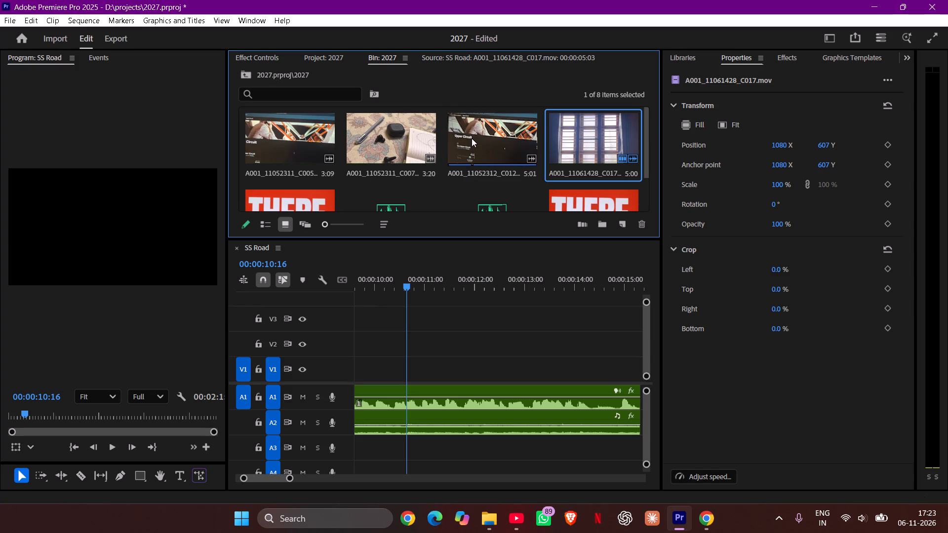
{"action": "left_click_drag", "start_coordinate": [472, 138], "coordinate": [420, 339]}
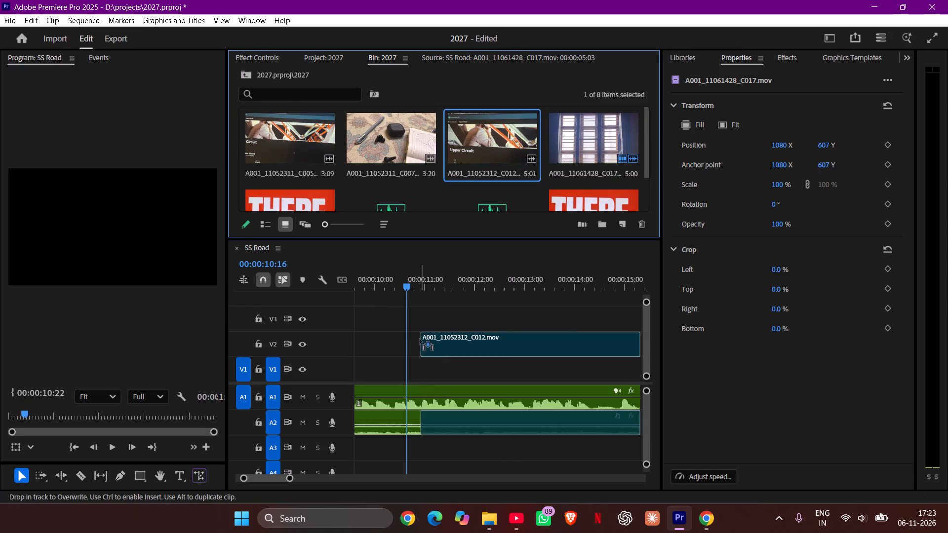
{"action": "left_click_drag", "start_coordinate": [420, 339], "coordinate": [501, 136]}
{"action": "double_click", "coordinate": [481, 131]}
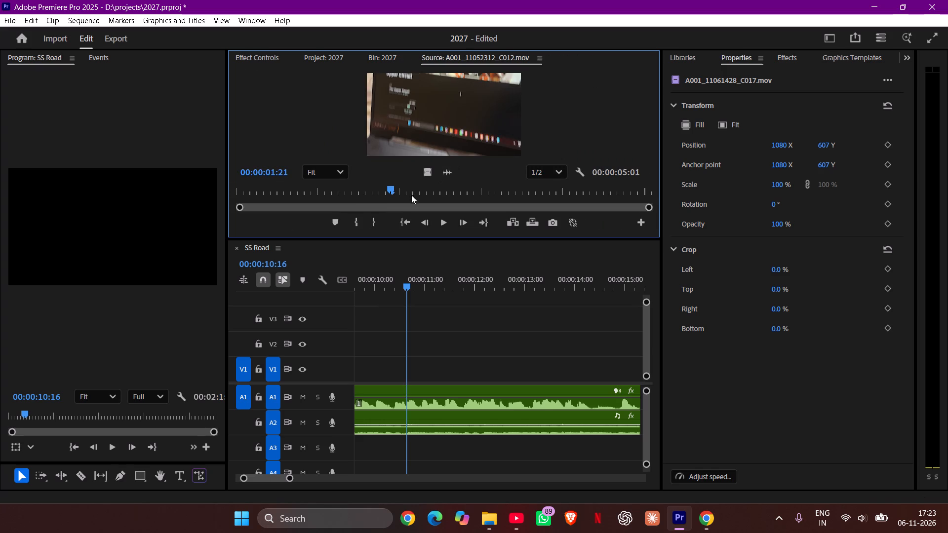
{"action": "left_click", "coordinate": [445, 218]}
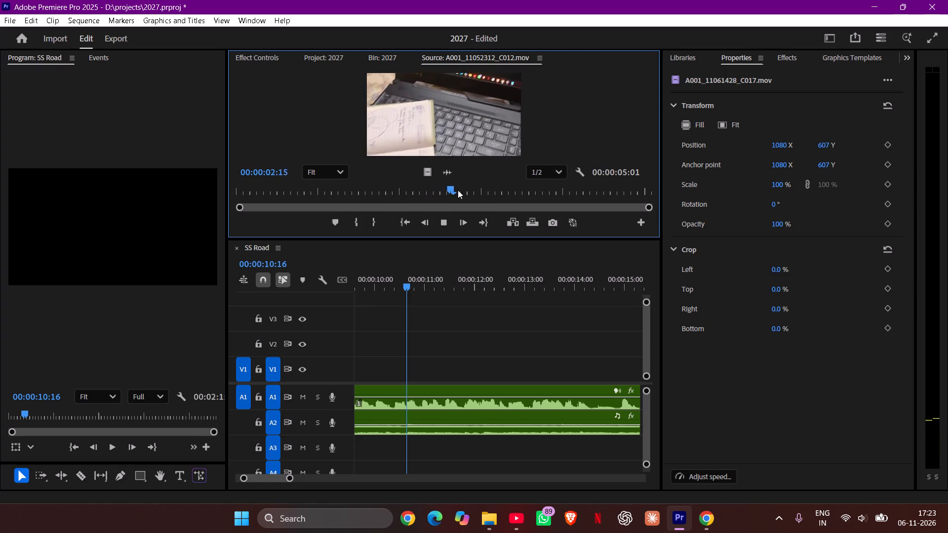
{"action": "left_click_drag", "start_coordinate": [460, 188], "coordinate": [206, 207]}
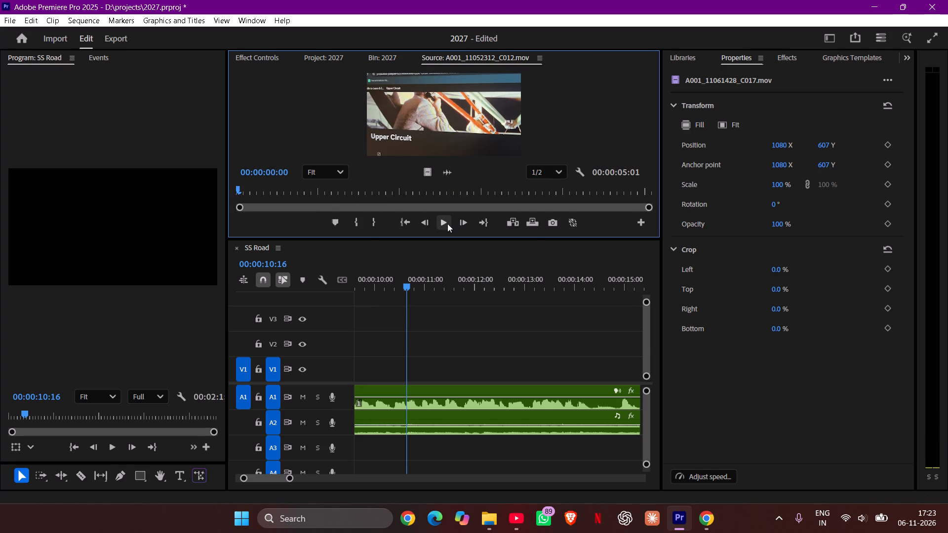
{"action": "left_click", "coordinate": [447, 224]}
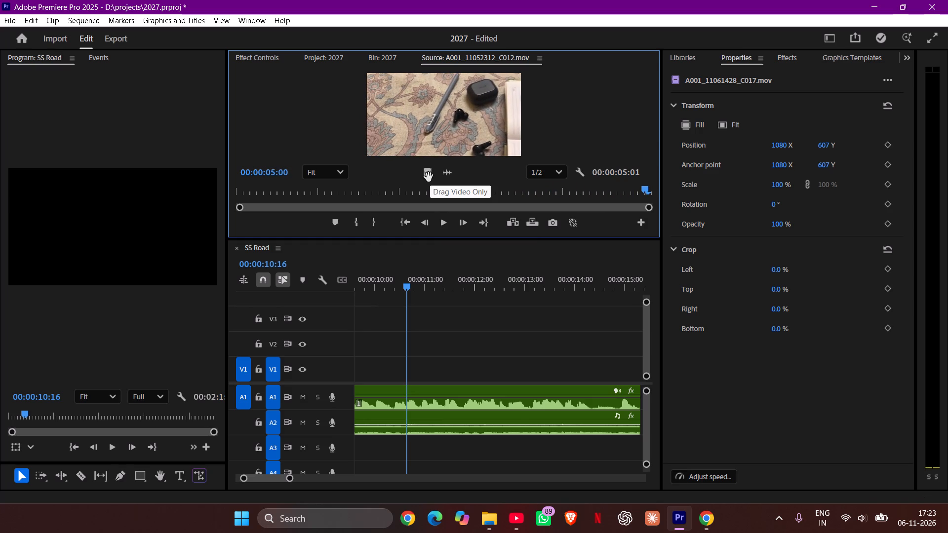
{"action": "left_click_drag", "start_coordinate": [428, 178], "coordinate": [409, 371]}
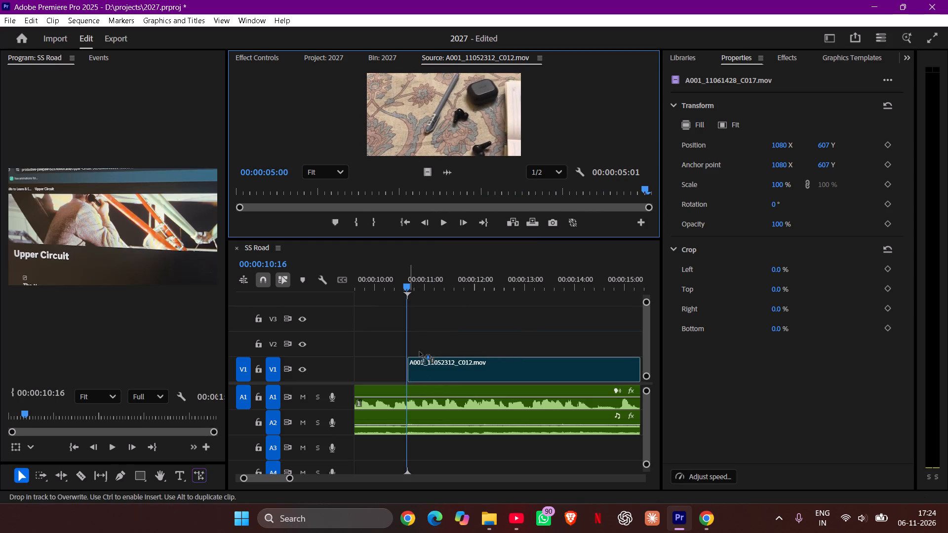
Play back the C012 clip against the voice, cut it on V1 at 00:00:14:22, and delete the remainder.
{"action": "key", "text": "space"}
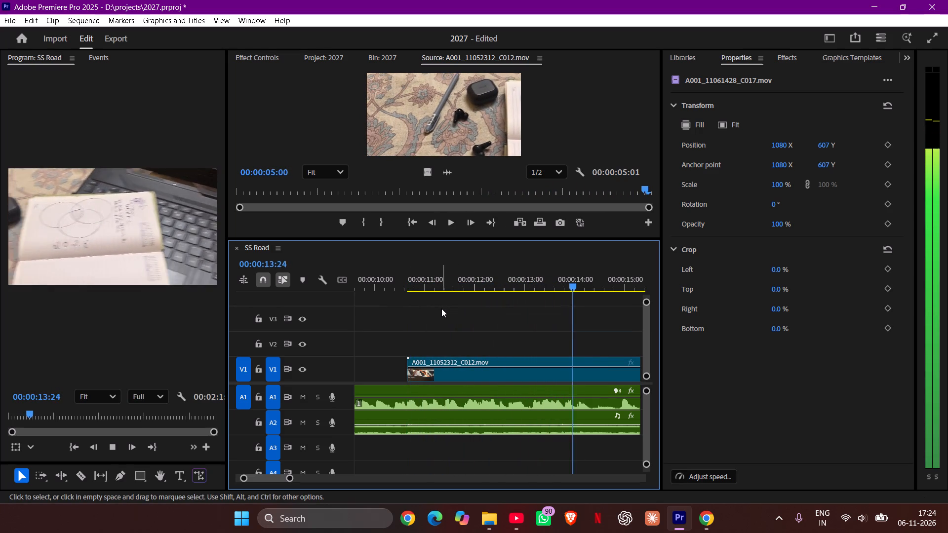
{"action": "key", "text": "space"}
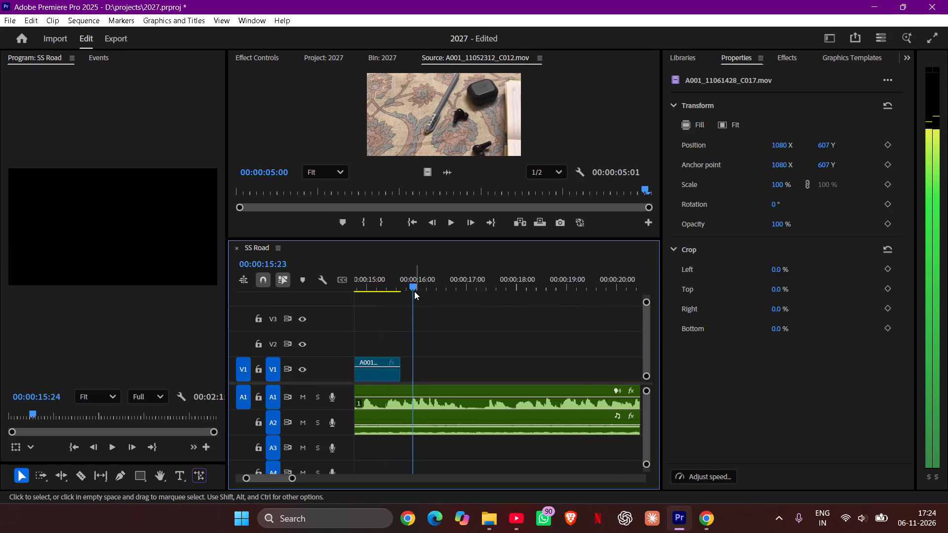
{"action": "left_click_drag", "start_coordinate": [413, 284], "coordinate": [526, 373]}
{"action": "key", "text": "space"}
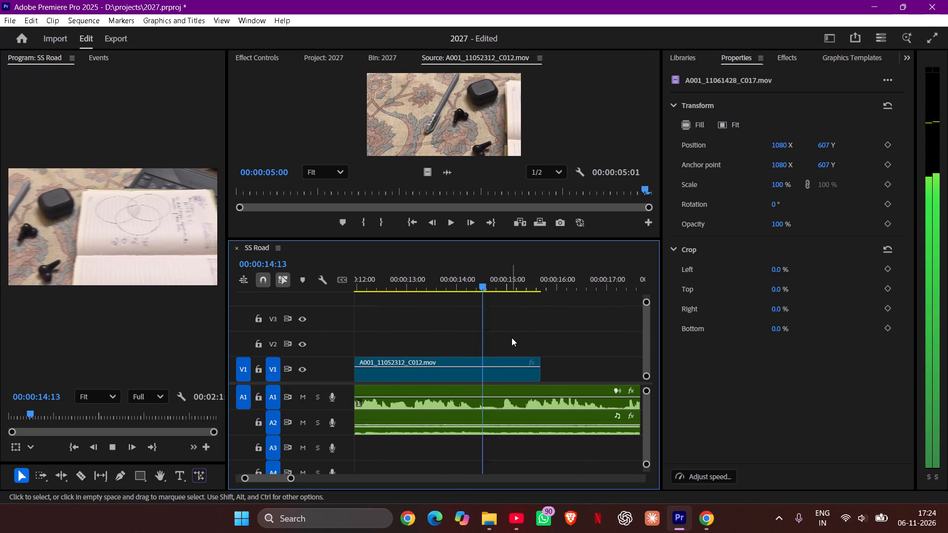
{"action": "key", "text": "space"}
{"action": "key", "text": "space"}
{"action": "key", "text": "space"}
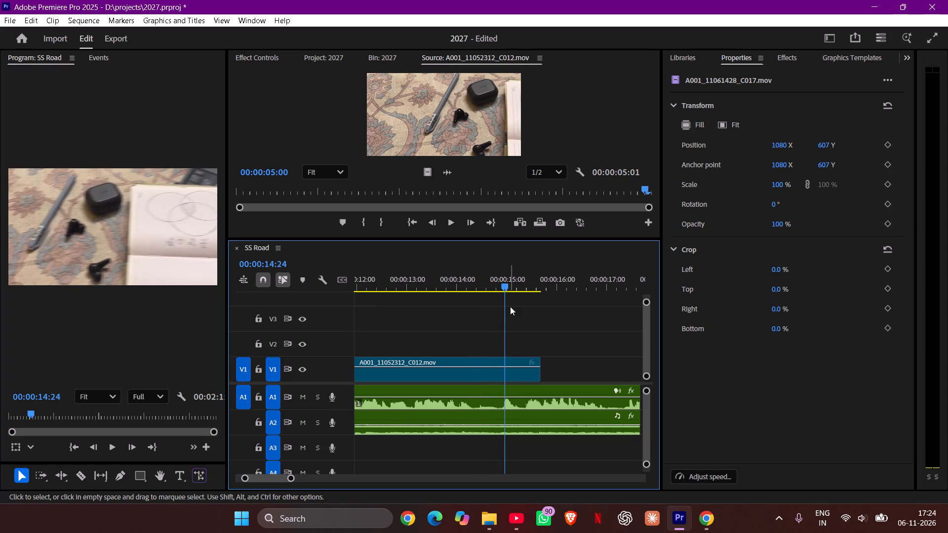
{"action": "left_click_drag", "start_coordinate": [506, 283], "coordinate": [502, 306]}
{"action": "key", "text": "c"}
{"action": "left_click", "coordinate": [503, 373]}
{"action": "key", "text": "v"}
{"action": "left_click", "coordinate": [517, 375]}
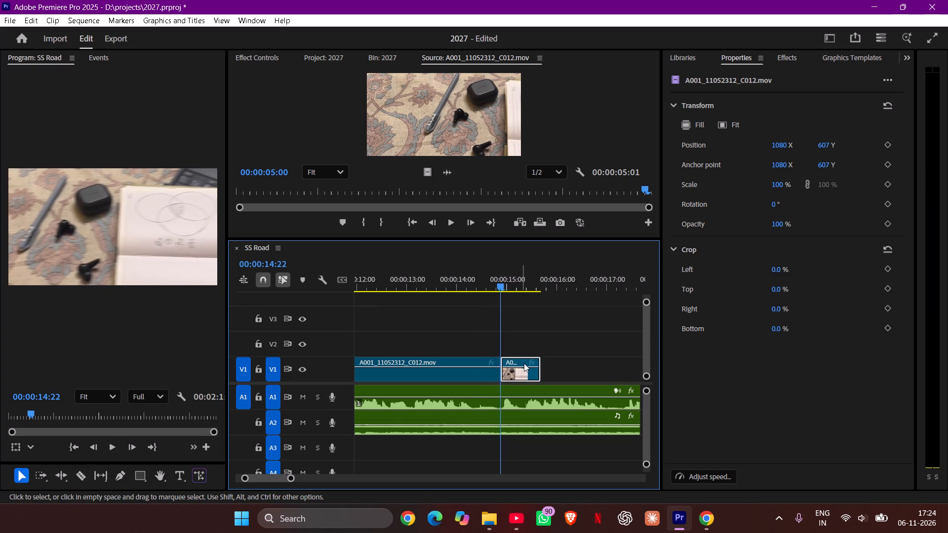
{"action": "key", "text": "Delete"}
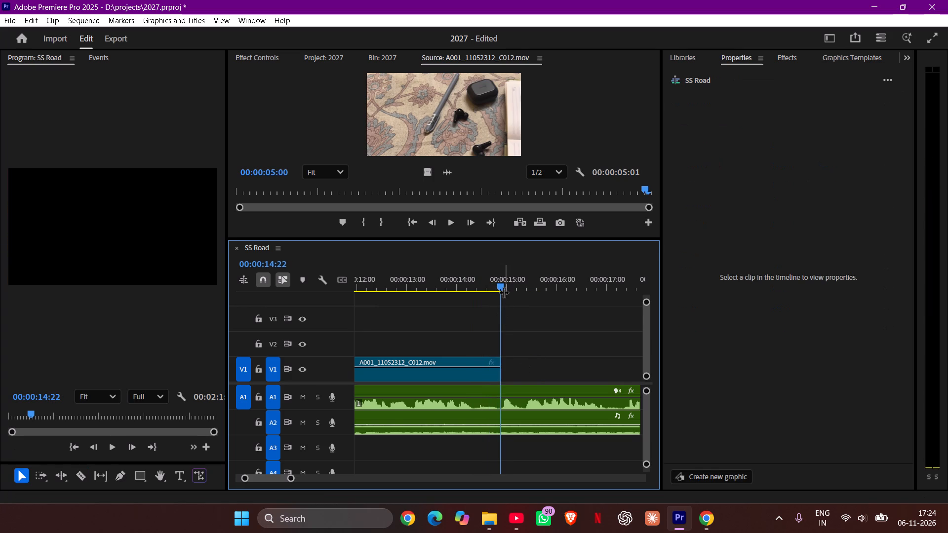
Play back the opening and move the C017 audio on A3 later so its end aligns with the C017 video's end.
{"action": "key", "text": "Return"}
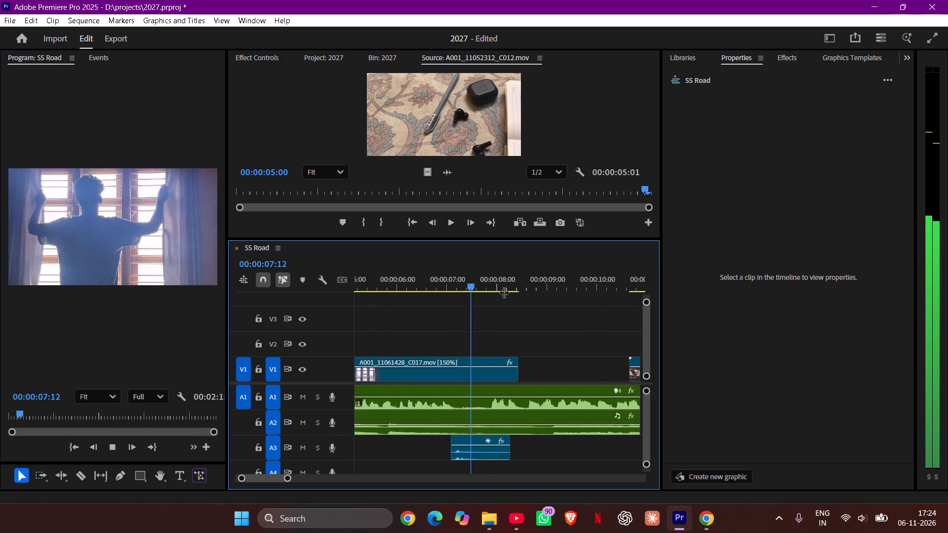
{"action": "key", "text": "space"}
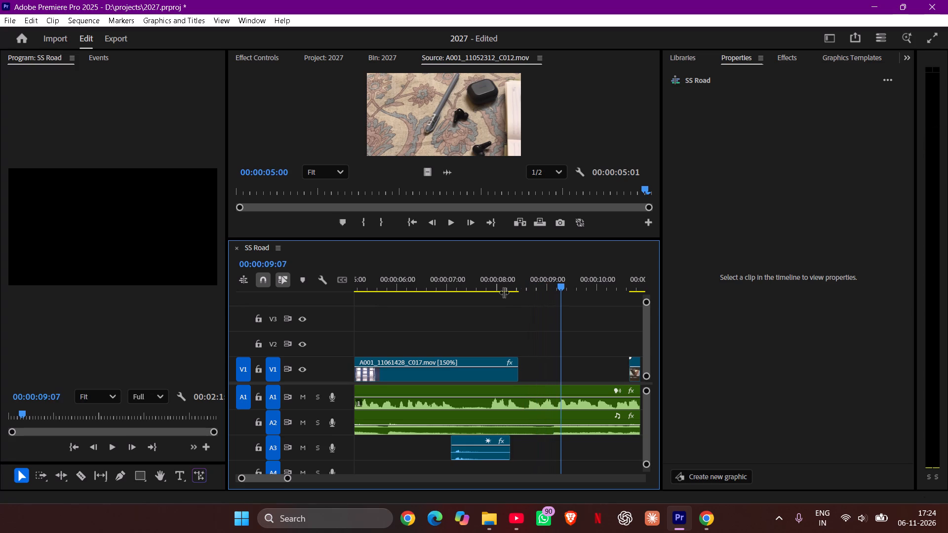
{"action": "left_click_drag", "start_coordinate": [470, 436], "coordinate": [484, 442]}
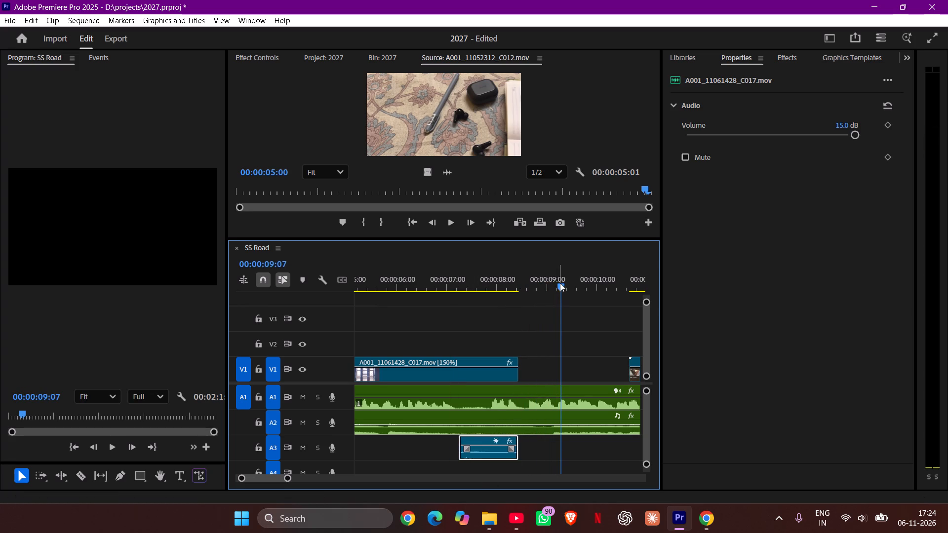
Play back the edit from near the start through to the end of the voice, checking the timing of clips and audio.
{"action": "left_click_drag", "start_coordinate": [560, 283], "coordinate": [291, 354]}
{"action": "key", "text": "space"}
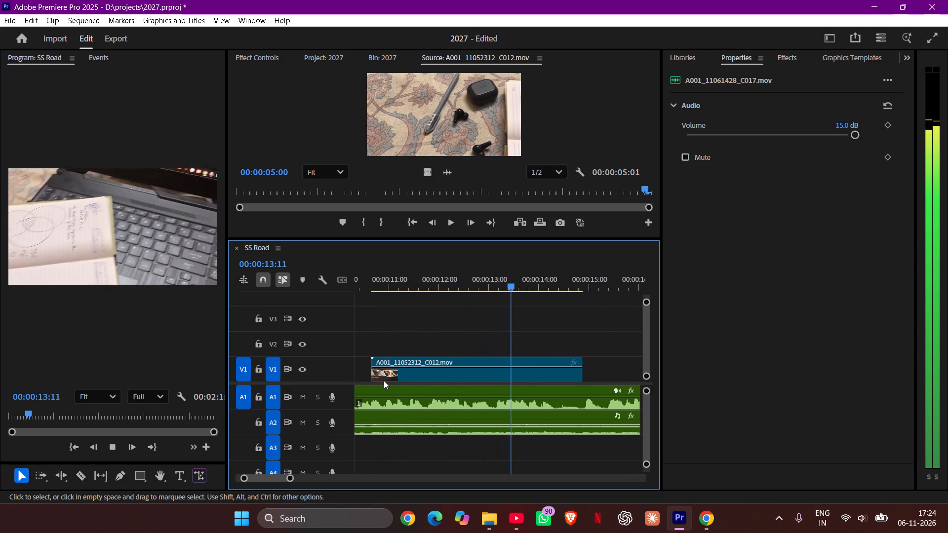
{"action": "key", "text": "space"}
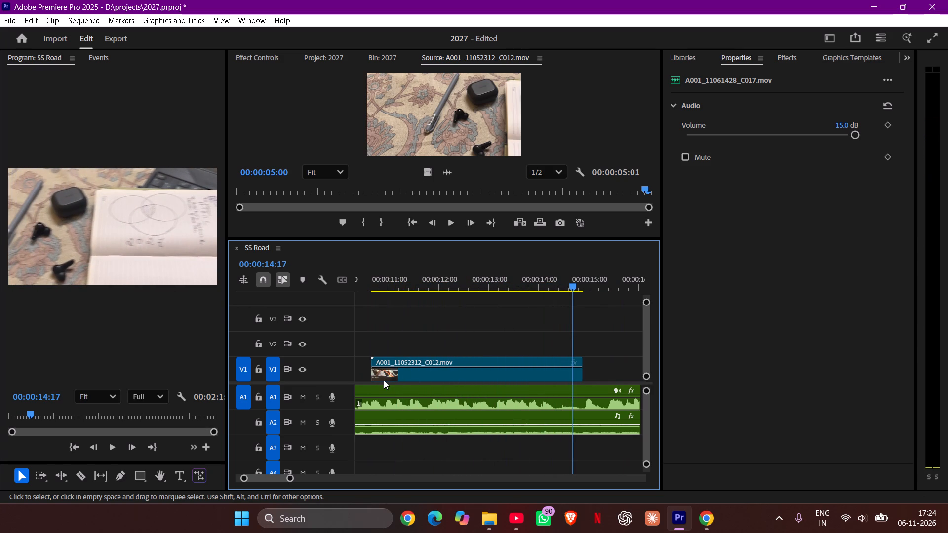
{"action": "key", "text": "space"}
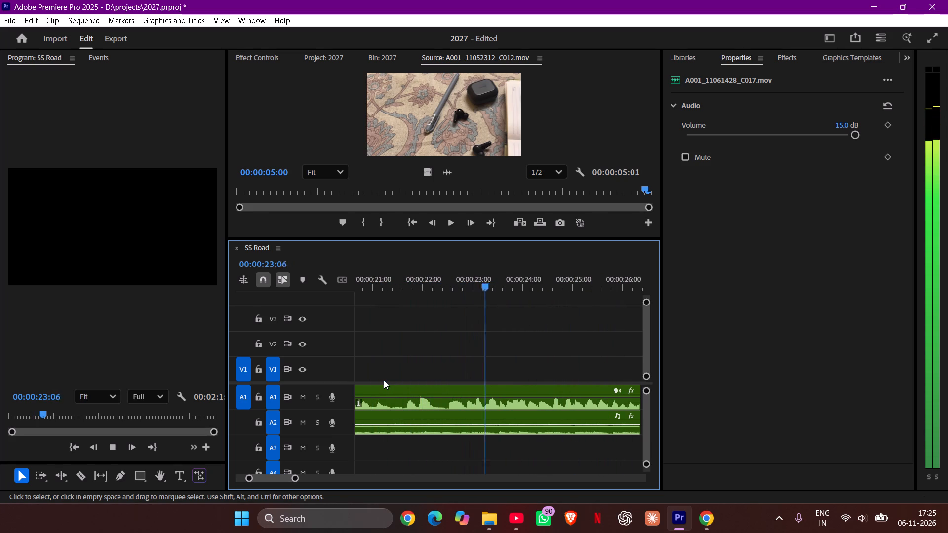
{"action": "key", "text": "space"}
{"action": "key", "text": "space"}
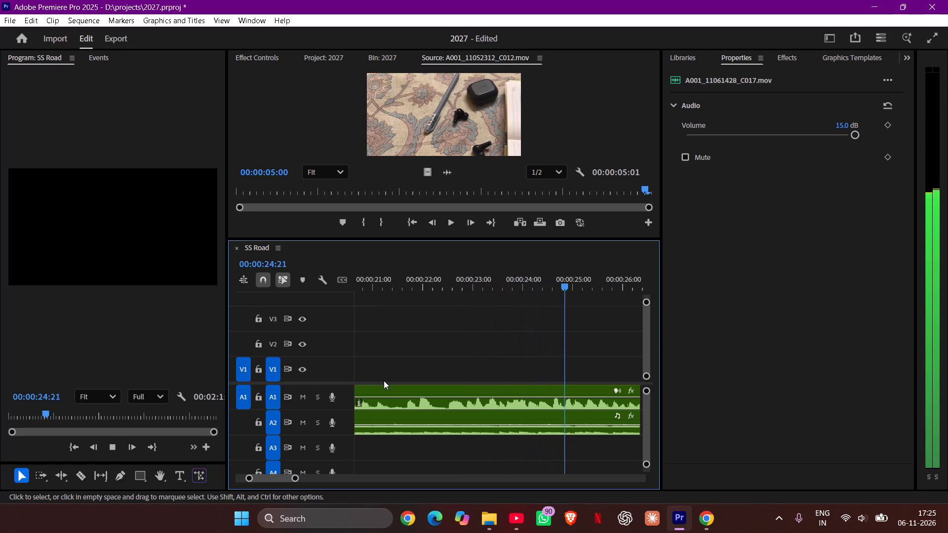
{"action": "key", "text": "space"}
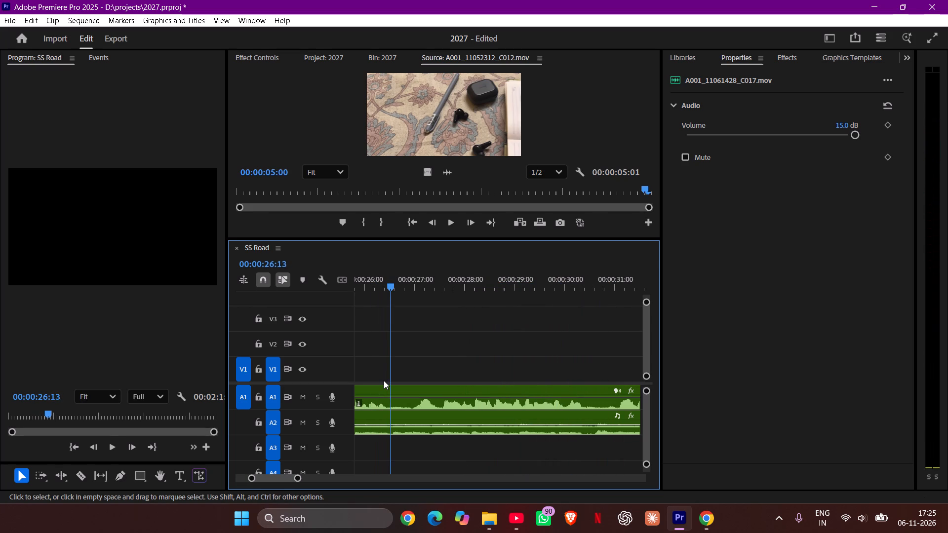
{"action": "key", "text": "space"}
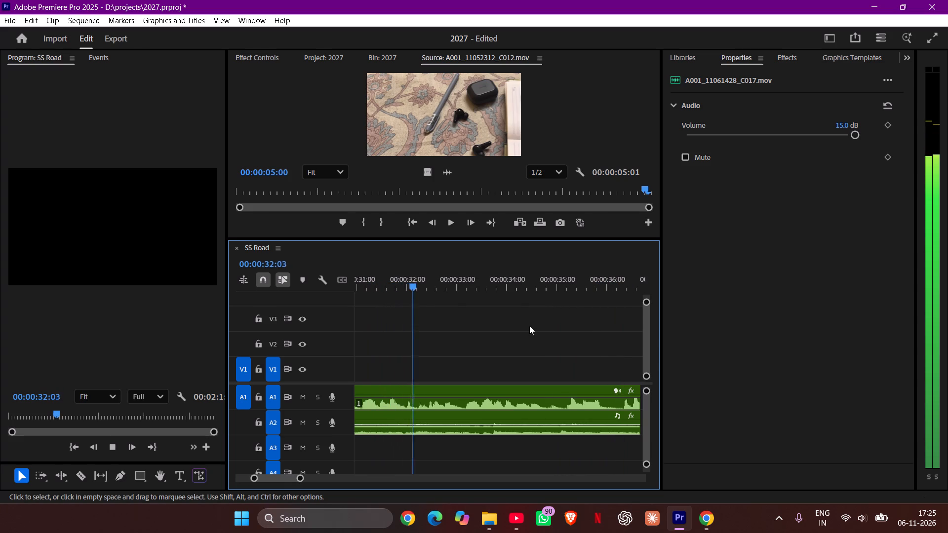
{"action": "key", "text": "space"}
{"action": "key", "text": "space"}
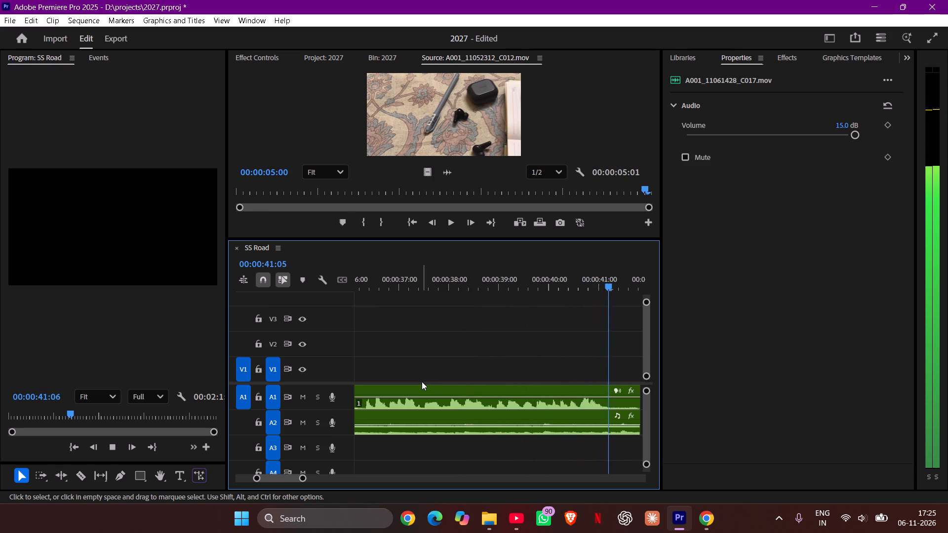
{"action": "key", "text": "space"}
{"action": "key", "text": "space"}
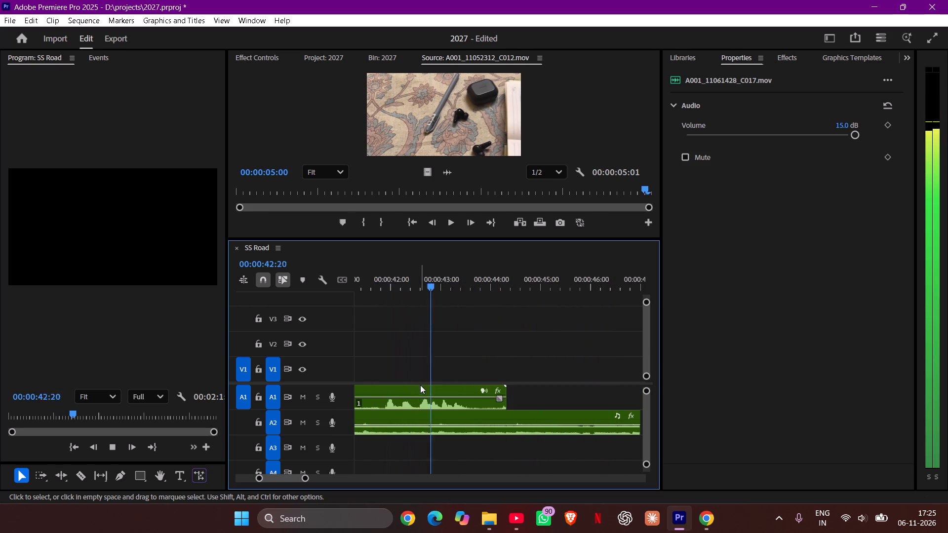
{"action": "key", "text": "space"}
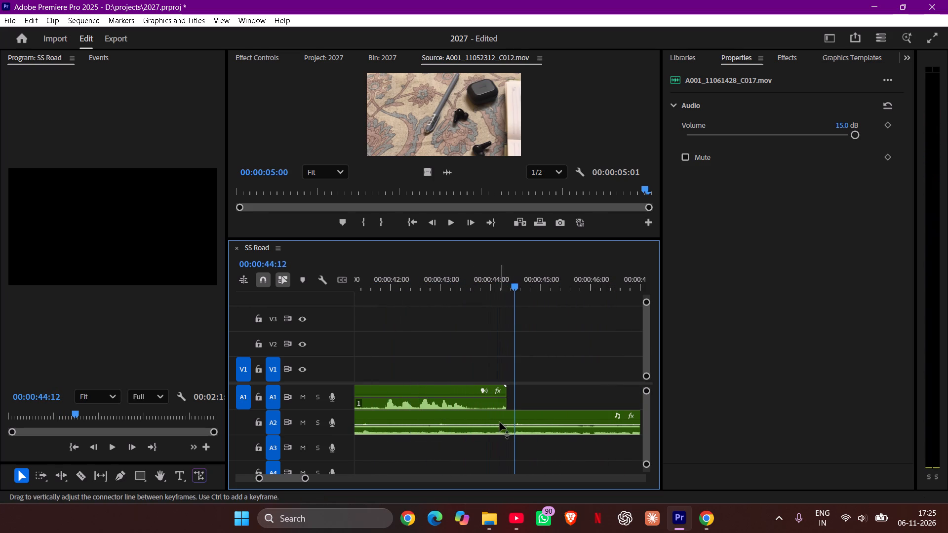
Cut the song on A2 at the end of the voice, 00:00:44:08, and delete the remainder.
{"action": "key", "text": "c"}
{"action": "left_click", "coordinate": [509, 423]}
{"action": "key", "text": "v"}
{"action": "left_click", "coordinate": [532, 418]}
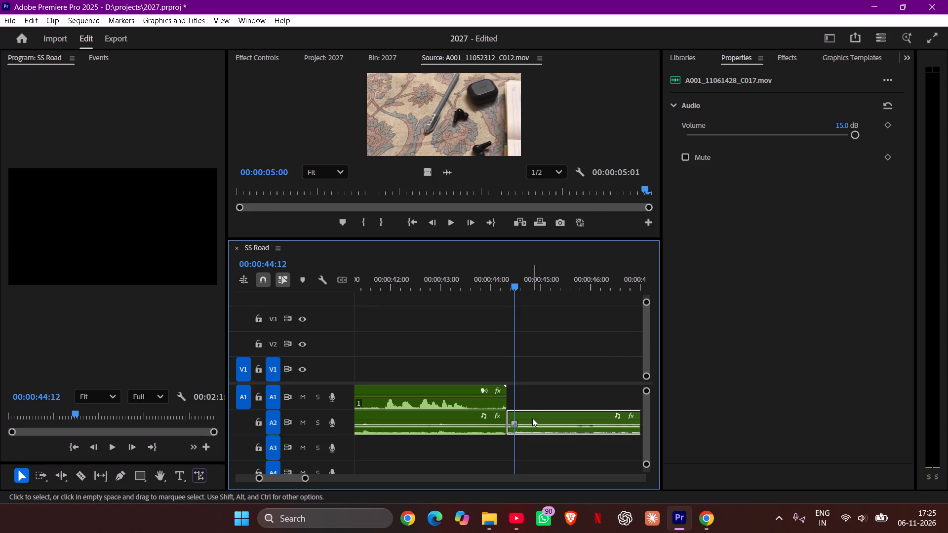
{"action": "key", "text": "Delete"}
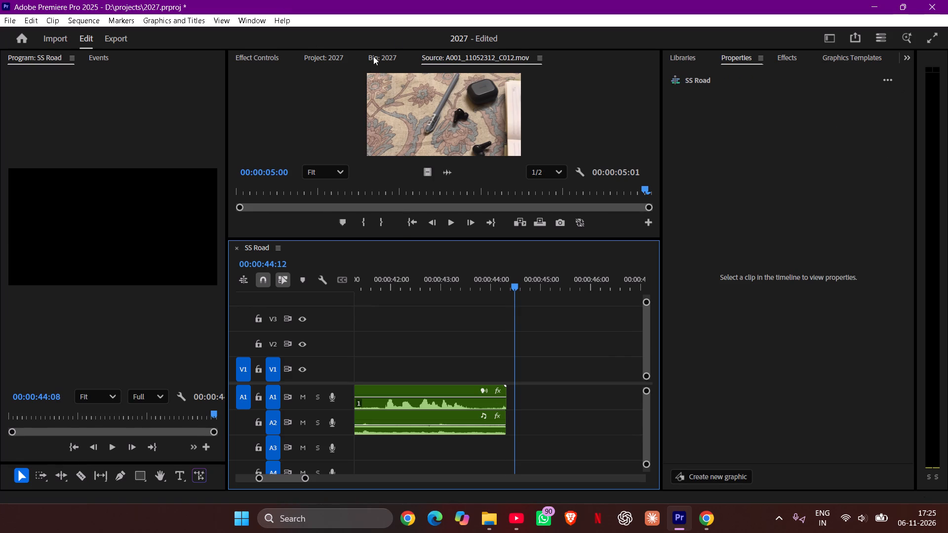
Look over the clips in the 2027 bin, play back the edit from near the start, and park the playhead at 00:00:33:12.
{"action": "left_click", "coordinate": [374, 51]}
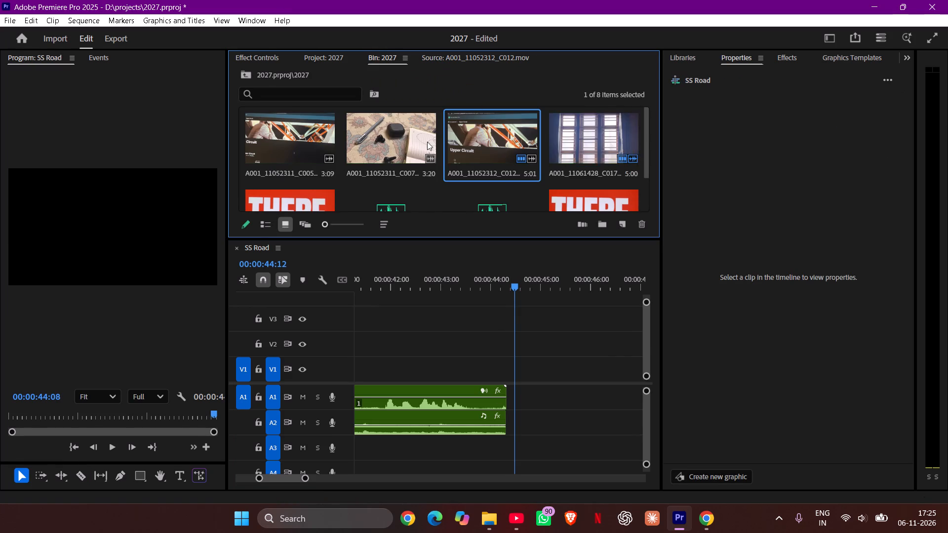
{"action": "scroll", "coordinate": [424, 142], "scroll_direction": "down", "scroll_amount": 2}
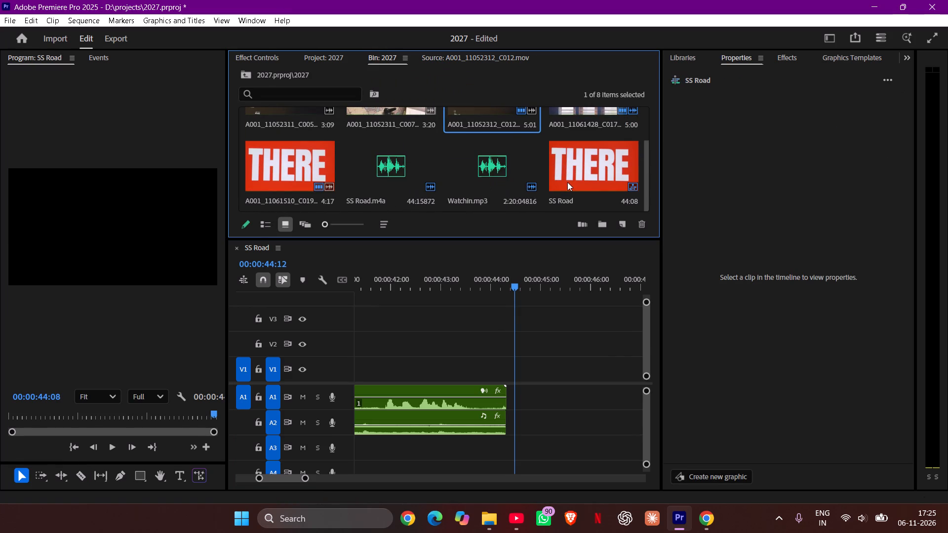
{"action": "scroll", "coordinate": [440, 189], "scroll_direction": "up", "scroll_amount": 4}
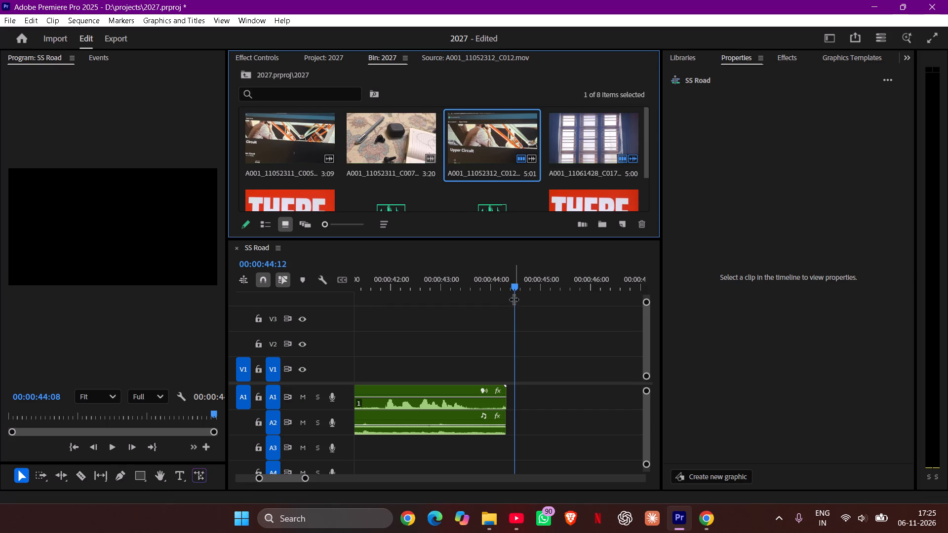
{"action": "left_click_drag", "start_coordinate": [514, 286], "coordinate": [324, 328]}
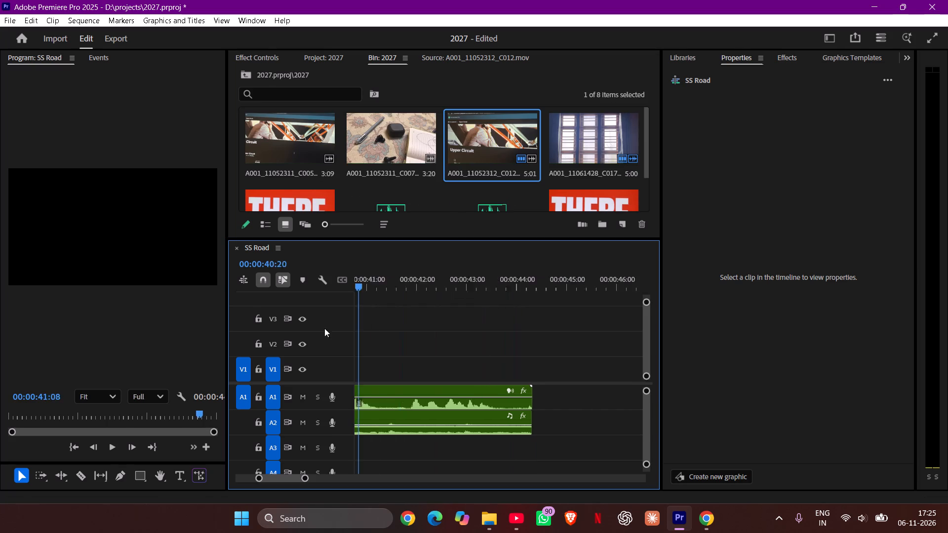
{"action": "left_click_drag", "start_coordinate": [324, 328], "coordinate": [194, 356]}
{"action": "key", "text": "space"}
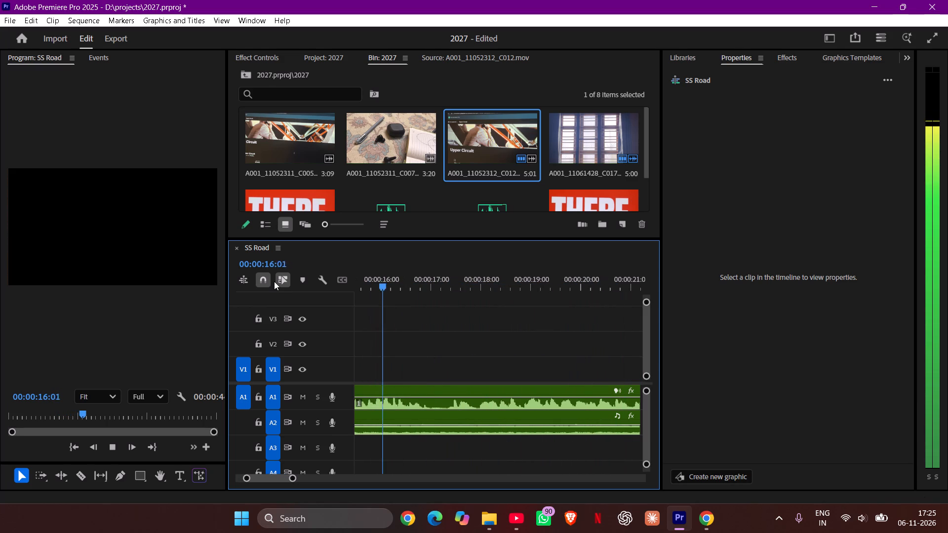
{"action": "key", "text": "space"}
{"action": "key", "text": "space"}
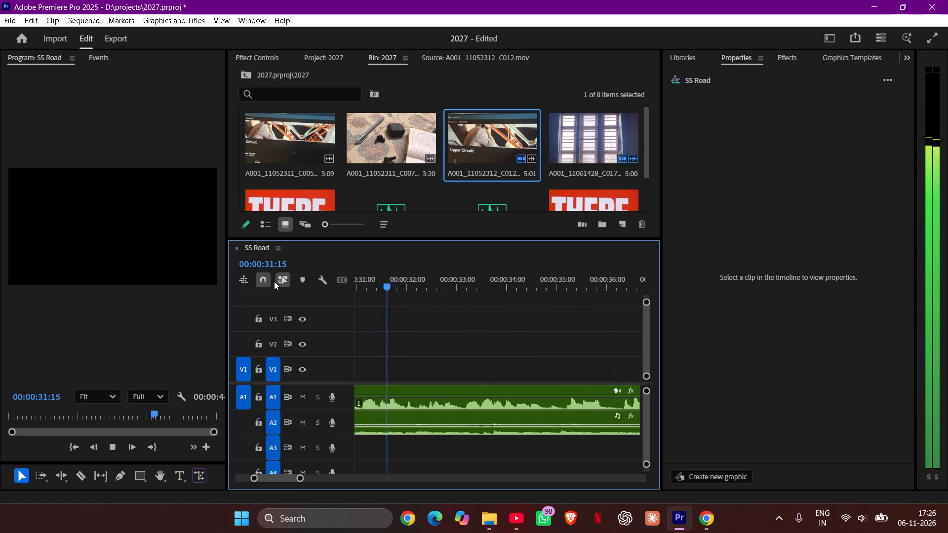
{"action": "key", "text": "space"}
{"action": "key", "text": "space"}
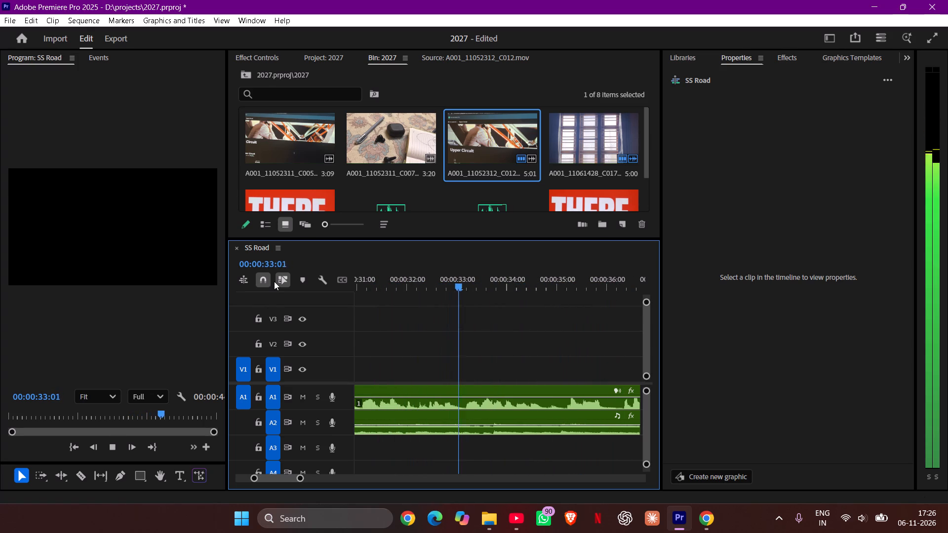
{"action": "key", "text": "space"}
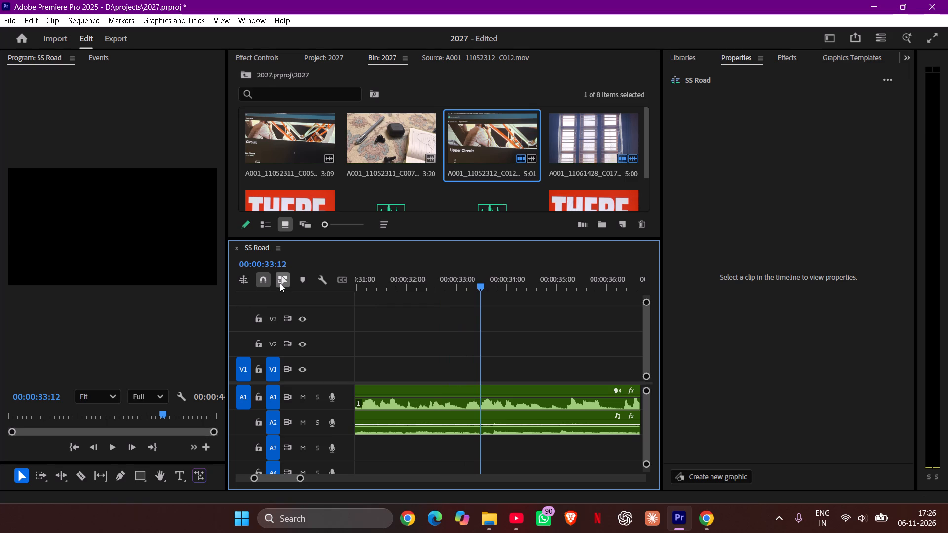
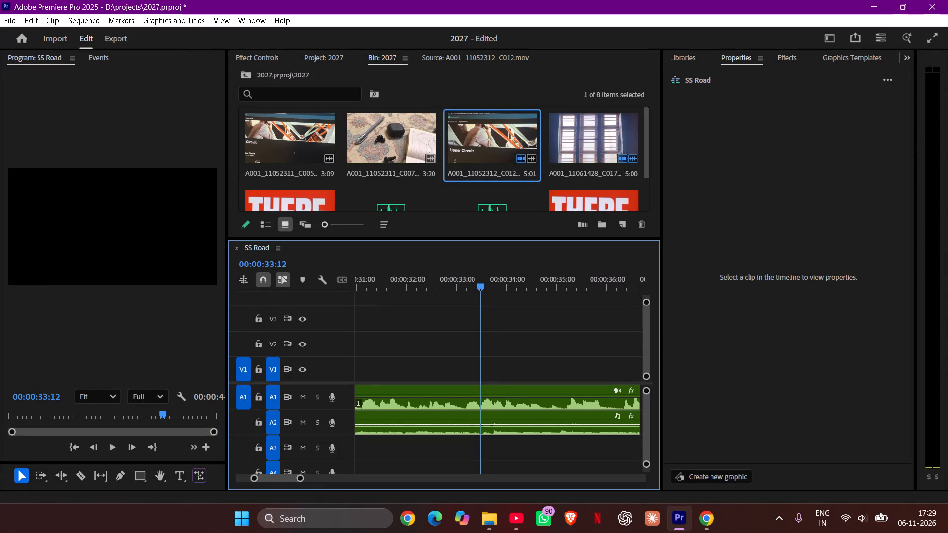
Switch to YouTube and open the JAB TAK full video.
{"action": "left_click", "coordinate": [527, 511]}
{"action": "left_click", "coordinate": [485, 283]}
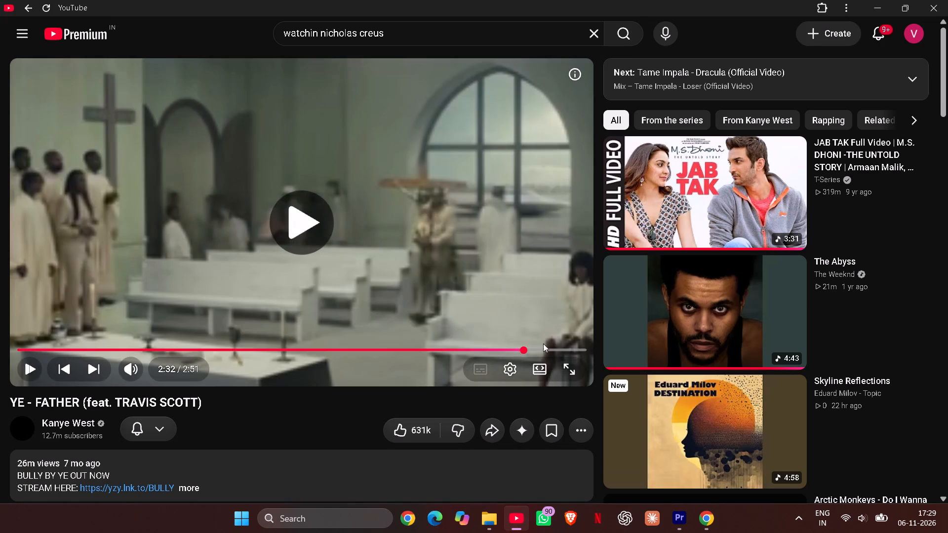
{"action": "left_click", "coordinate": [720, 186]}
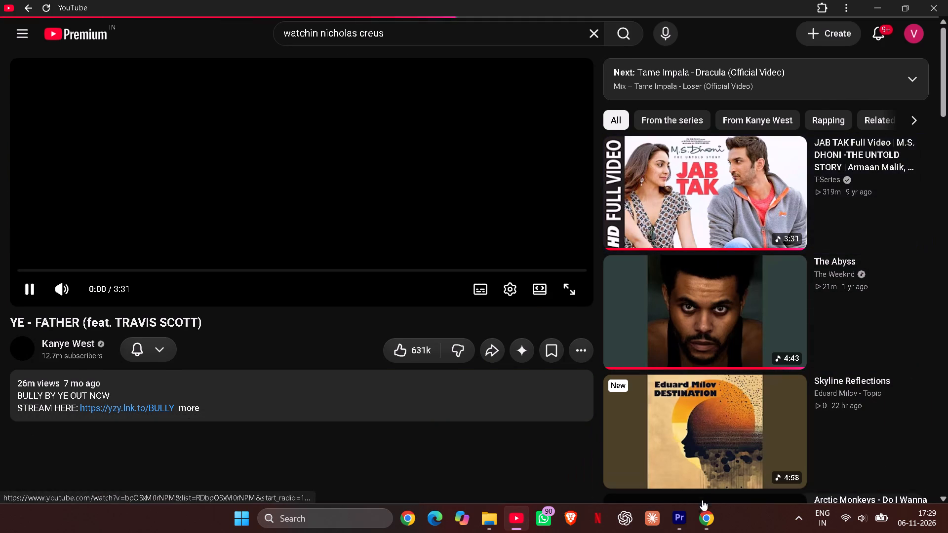
Switch to Chrome, open the LocalSend web app from localsend.org, and receive IMG_3839.mov from another device.
{"action": "left_click", "coordinate": [710, 515]}
{"action": "left_click", "coordinate": [178, 4]}
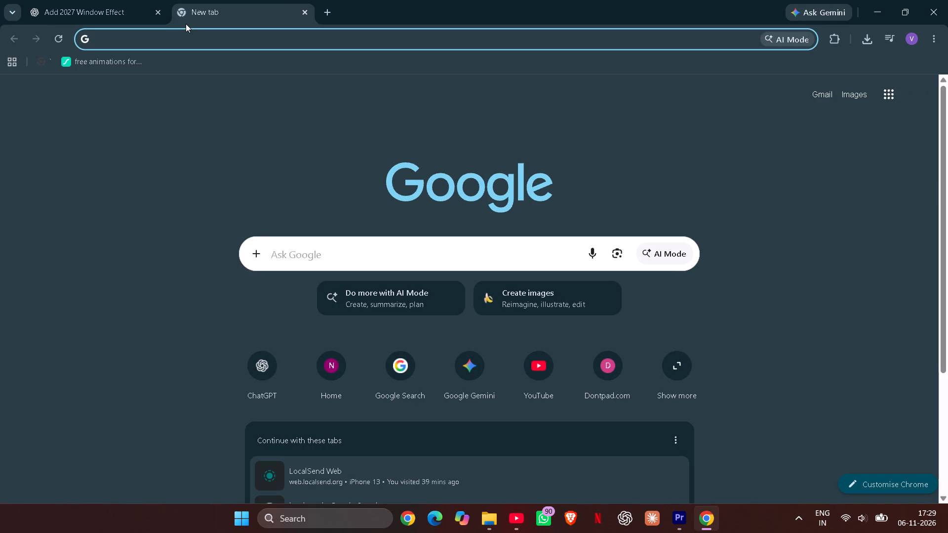
{"action": "type", "text": "lo"}
{"action": "key", "text": "Return"}
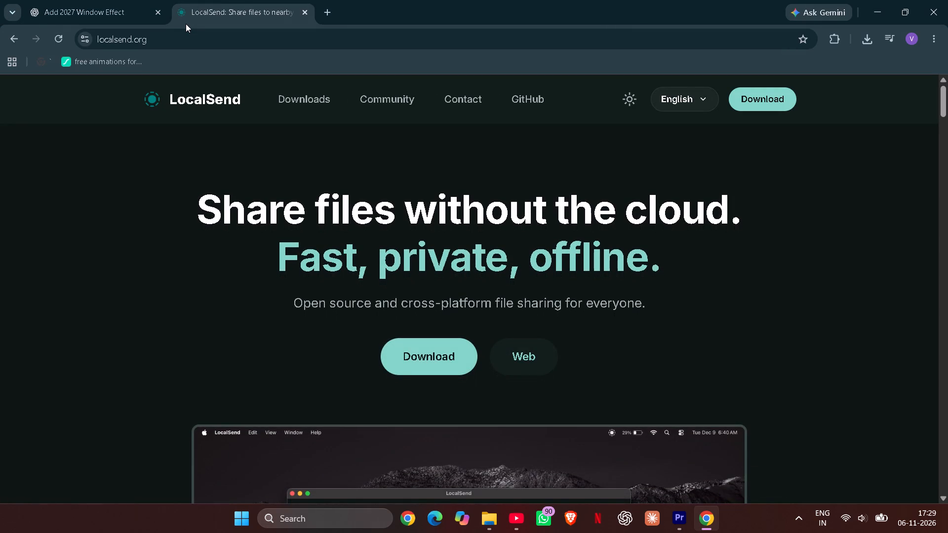
{"action": "left_click", "coordinate": [499, 360]}
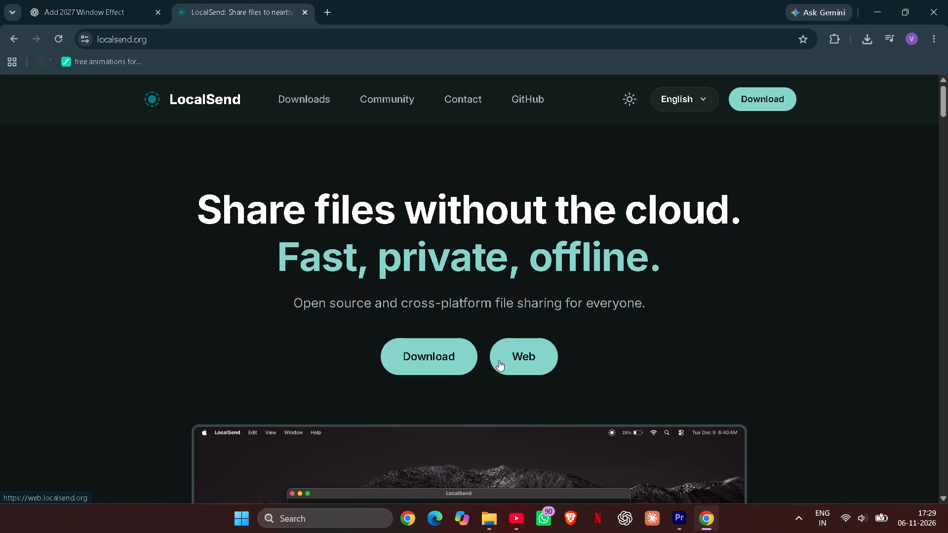
{"action": "left_click", "coordinate": [505, 358]}
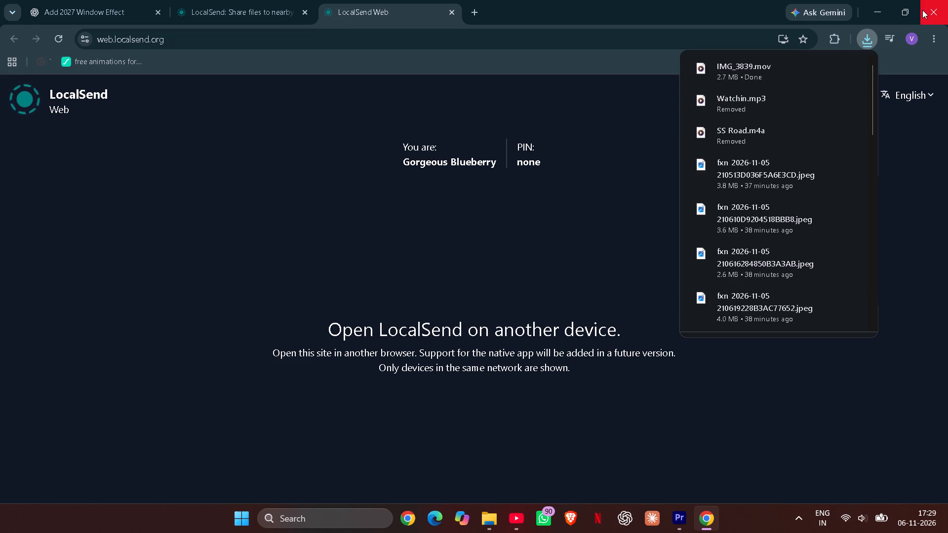
Switch back to Premiere Pro and import IMG_3839.mov from the Downloads folder into the 2027 bin.
{"action": "left_click", "coordinate": [674, 513]}
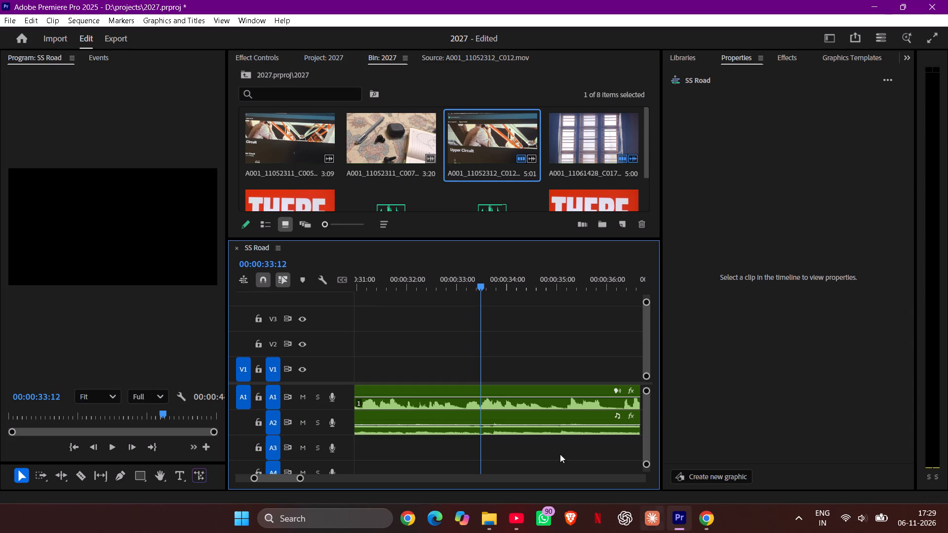
{"action": "right_click", "coordinate": [340, 111]}
{"action": "right_click", "coordinate": [489, 73]}
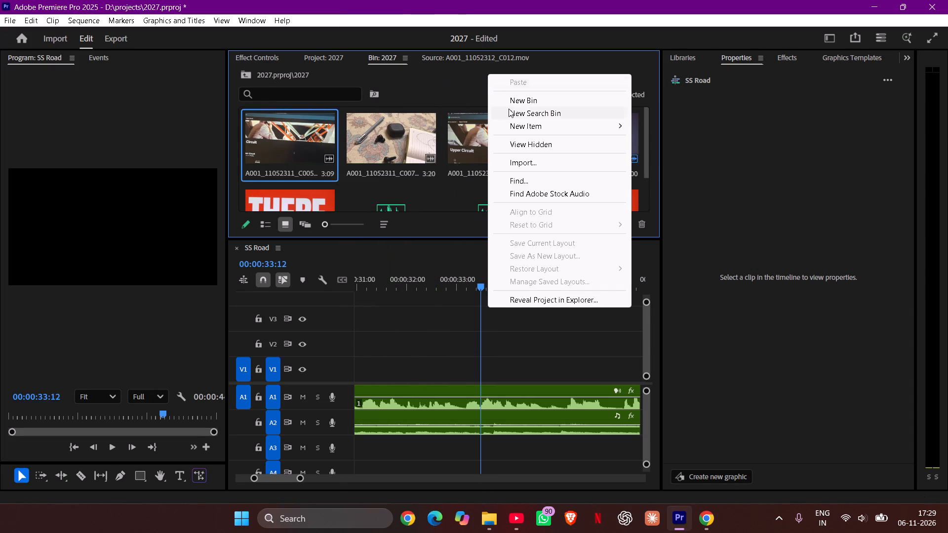
{"action": "left_click", "coordinate": [519, 162]}
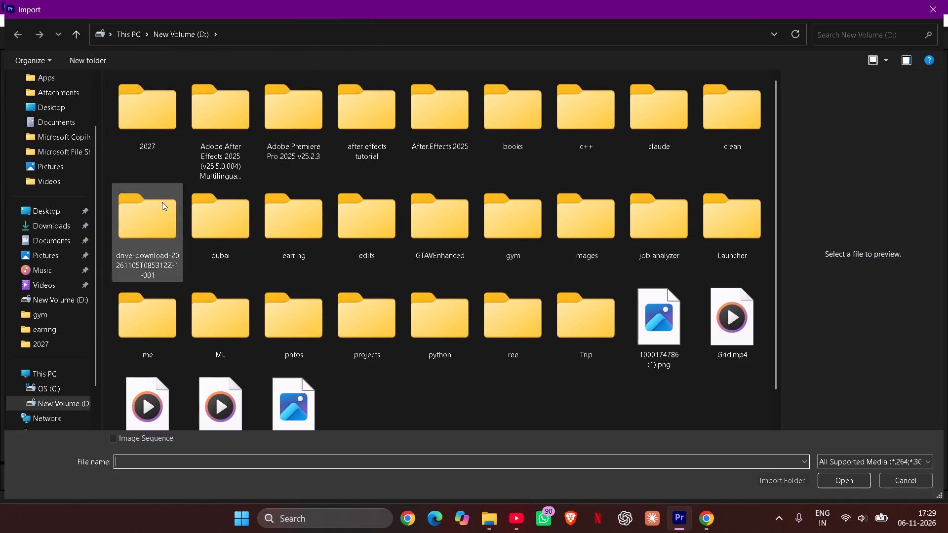
{"action": "scroll", "coordinate": [272, 231], "scroll_direction": "down", "scroll_amount": 5}
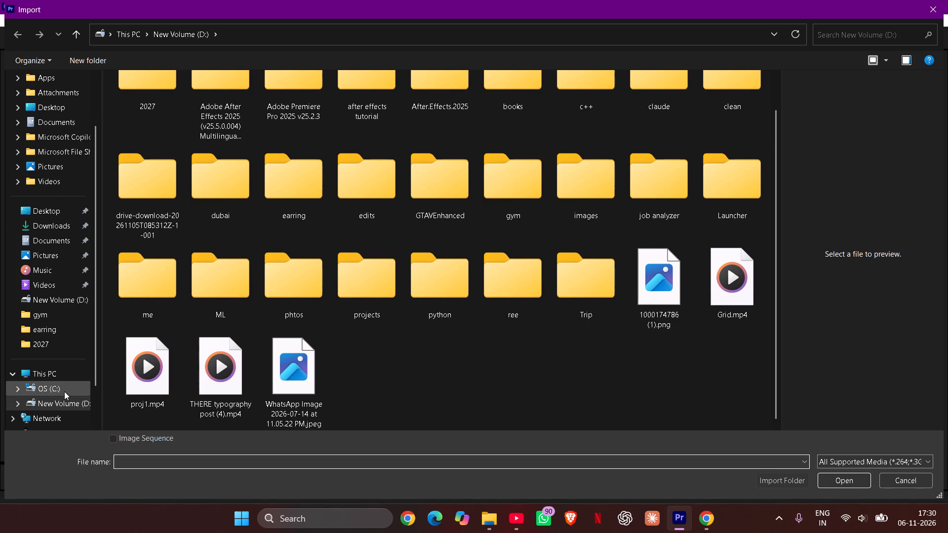
{"action": "scroll", "coordinate": [219, 154], "scroll_direction": "up", "scroll_amount": 7}
{"action": "scroll", "coordinate": [432, 220], "scroll_direction": "down", "scroll_amount": 8}
{"action": "scroll", "coordinate": [624, 224], "scroll_direction": "up", "scroll_amount": 7}
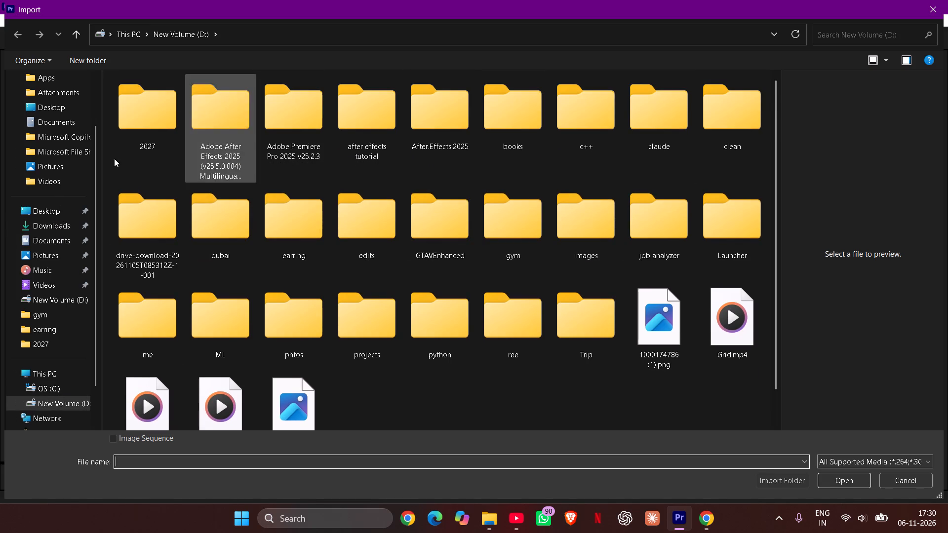
{"action": "scroll", "coordinate": [114, 158], "scroll_direction": "up", "scroll_amount": 1}
{"action": "left_click", "coordinate": [56, 232]}
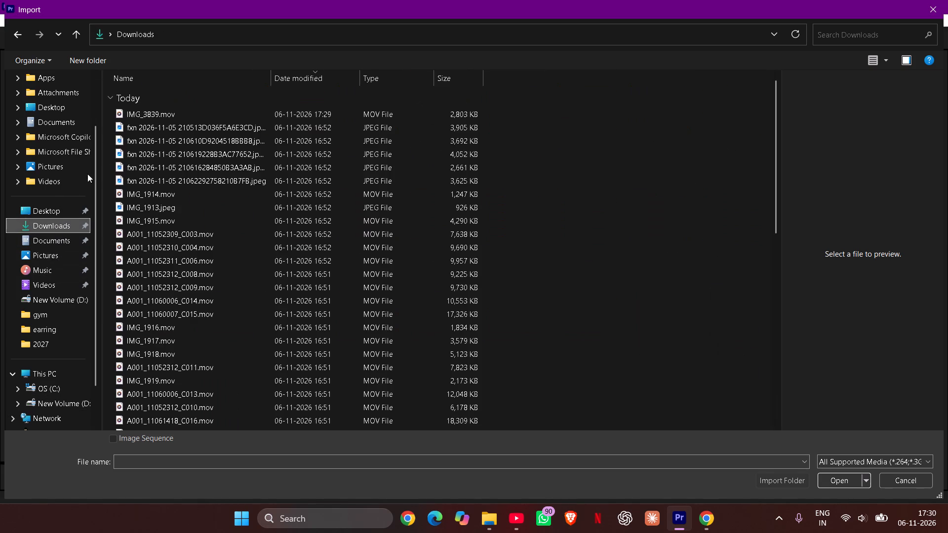
{"action": "double_click", "coordinate": [154, 117]}
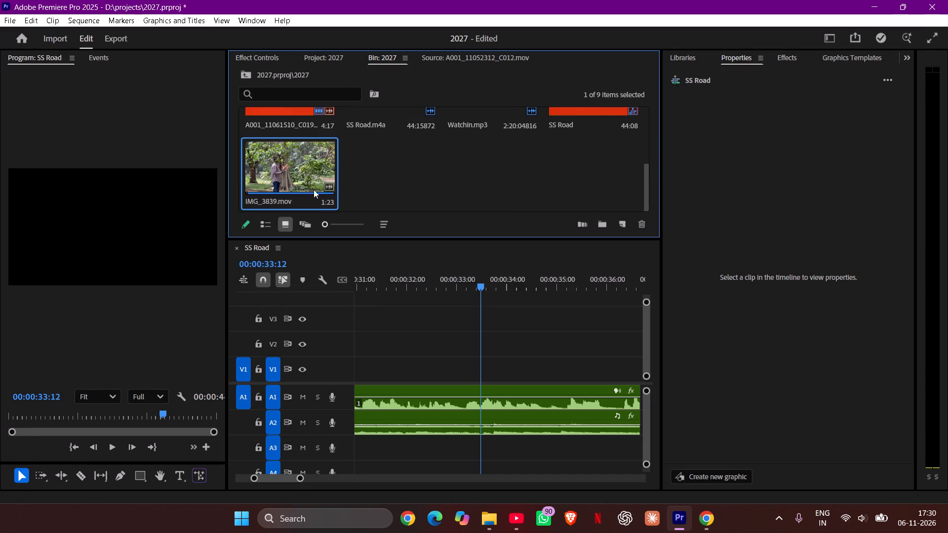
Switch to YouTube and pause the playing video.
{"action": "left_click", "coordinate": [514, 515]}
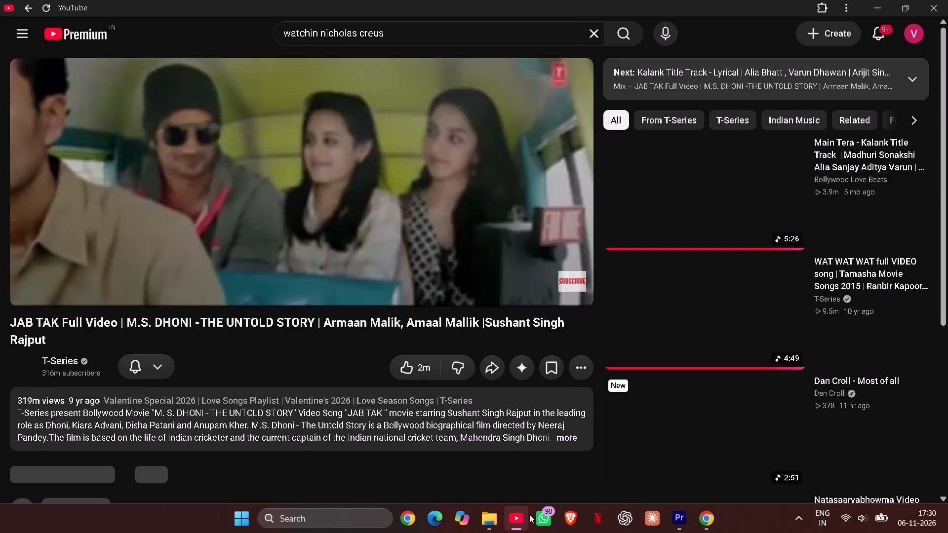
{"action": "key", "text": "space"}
Return to Premiere Pro and play back the voice and song between about 00:00:26 and 00:00:34 to find where the new clip should start.
{"action": "left_click", "coordinate": [669, 516]}
{"action": "left_click_drag", "start_coordinate": [482, 285], "coordinate": [447, 313]}
{"action": "key", "text": "space"}
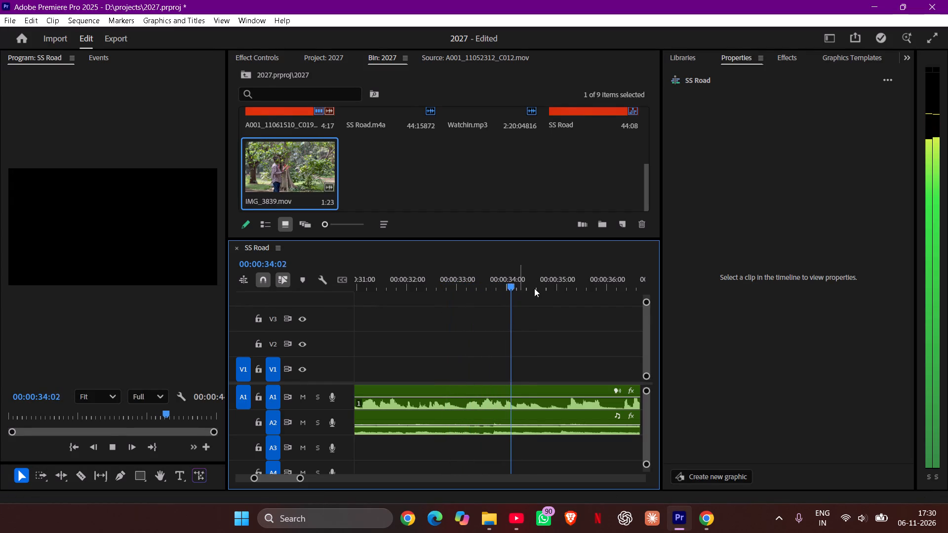
{"action": "key", "text": "space"}
{"action": "left_click_drag", "start_coordinate": [524, 284], "coordinate": [391, 343]}
{"action": "key", "text": "space"}
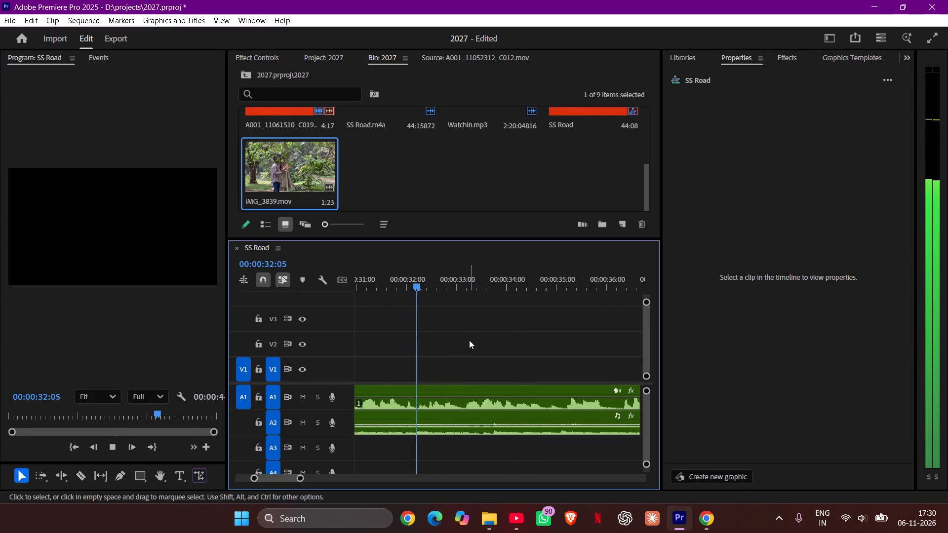
{"action": "key", "text": "space"}
{"action": "left_click_drag", "start_coordinate": [426, 285], "coordinate": [333, 325]}
{"action": "key", "text": "space"}
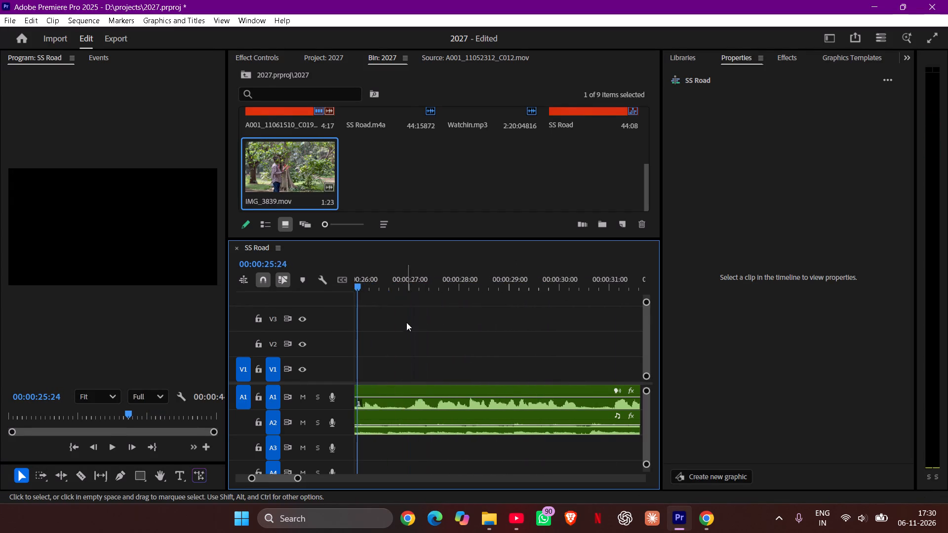
{"action": "key", "text": "space"}
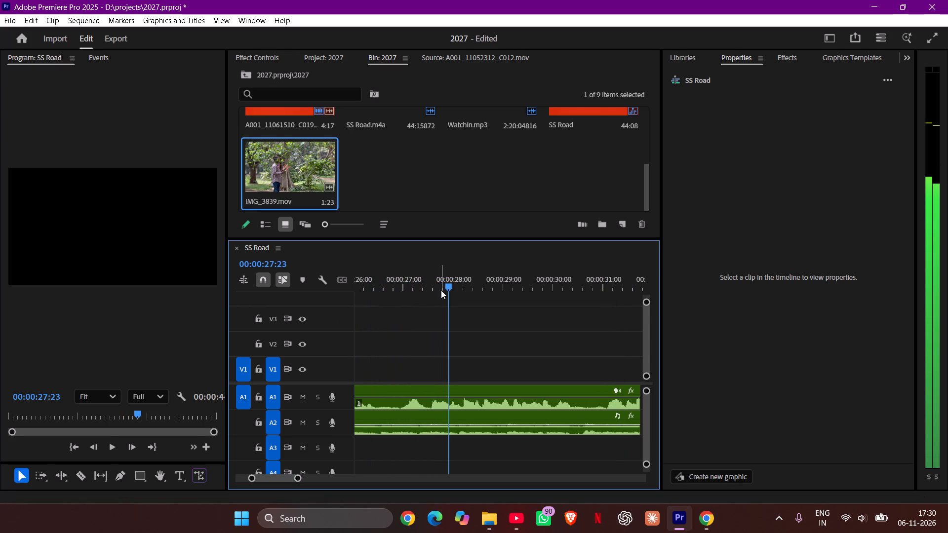
{"action": "key", "text": "space"}
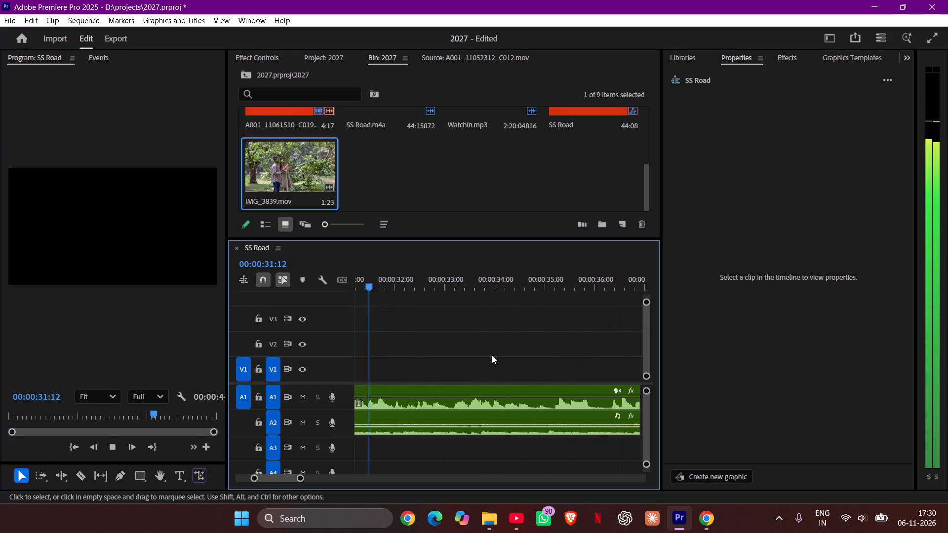
{"action": "key", "text": "space"}
{"action": "left_click_drag", "start_coordinate": [376, 283], "coordinate": [375, 289]}
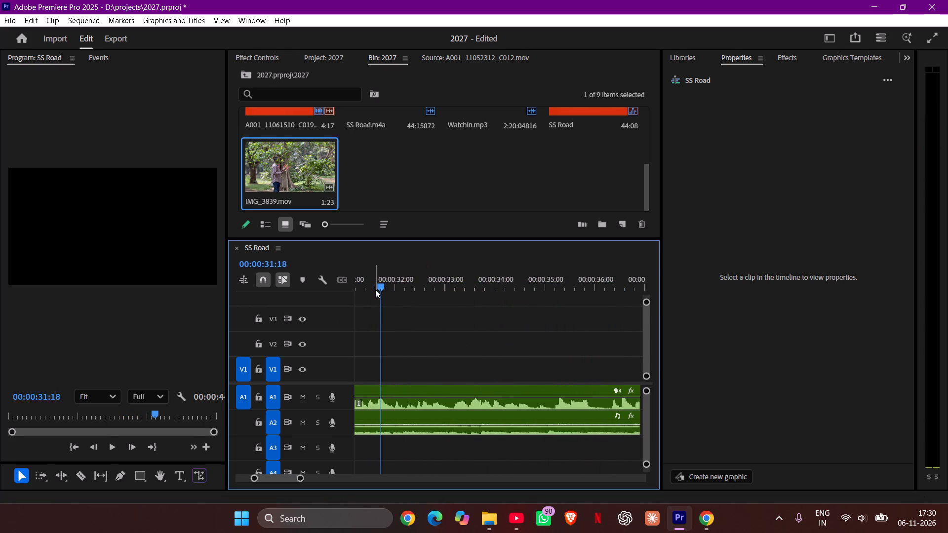
{"action": "left_click_drag", "start_coordinate": [375, 289], "coordinate": [365, 309]}
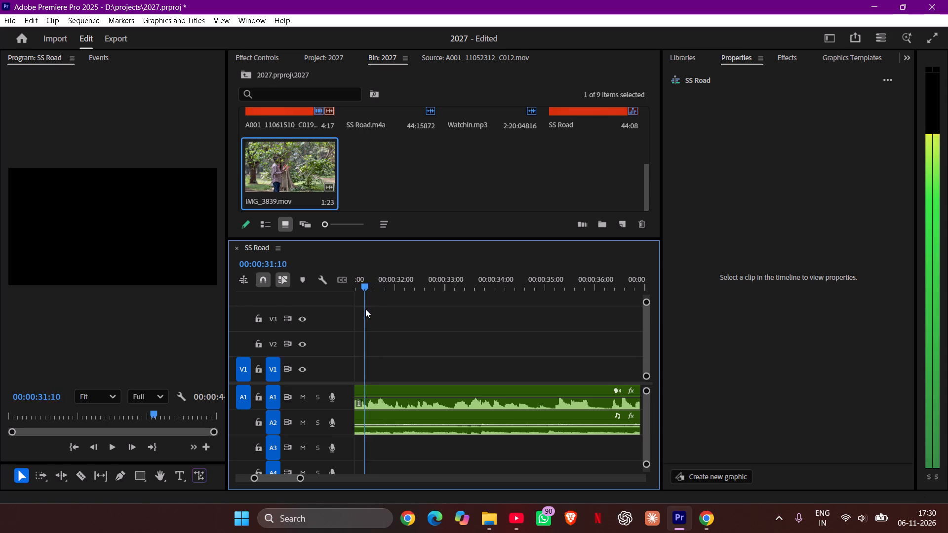
{"action": "left_click_drag", "start_coordinate": [365, 309], "coordinate": [485, 364]}
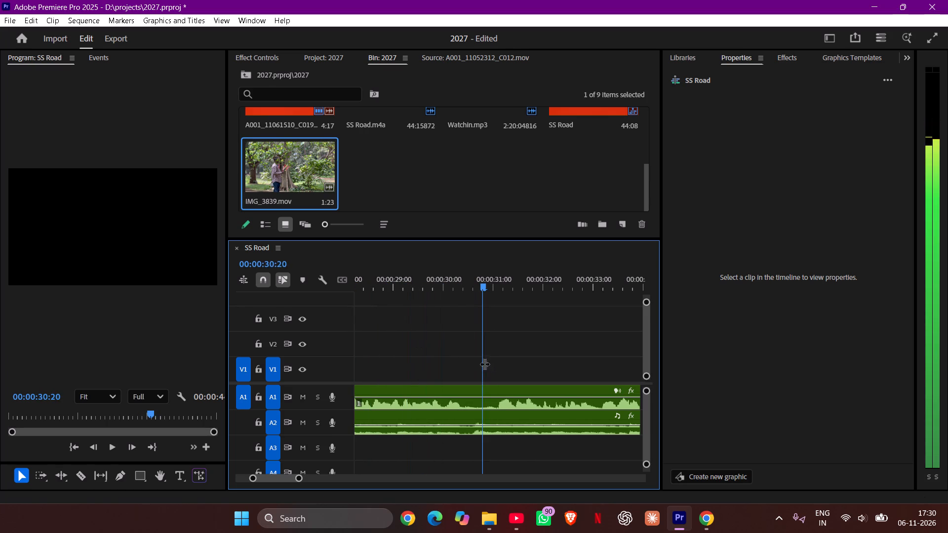
{"action": "key", "text": "space"}
{"action": "key", "text": "space"}
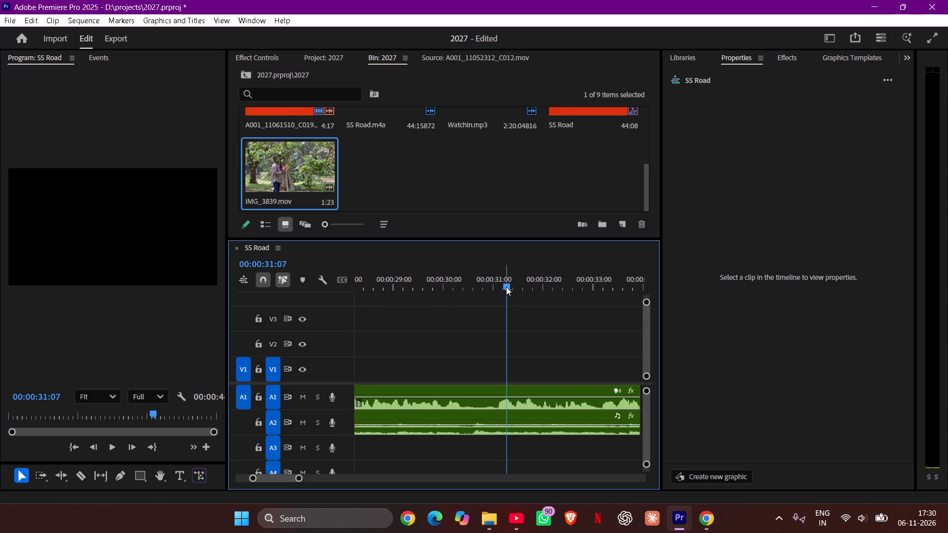
Place only the video of IMG_3839.mov on V1 starting at 00:00:31:01 and play it back.
{"action": "left_click_drag", "start_coordinate": [506, 287], "coordinate": [495, 304]}
{"action": "left_click_drag", "start_coordinate": [300, 179], "coordinate": [470, 357]}
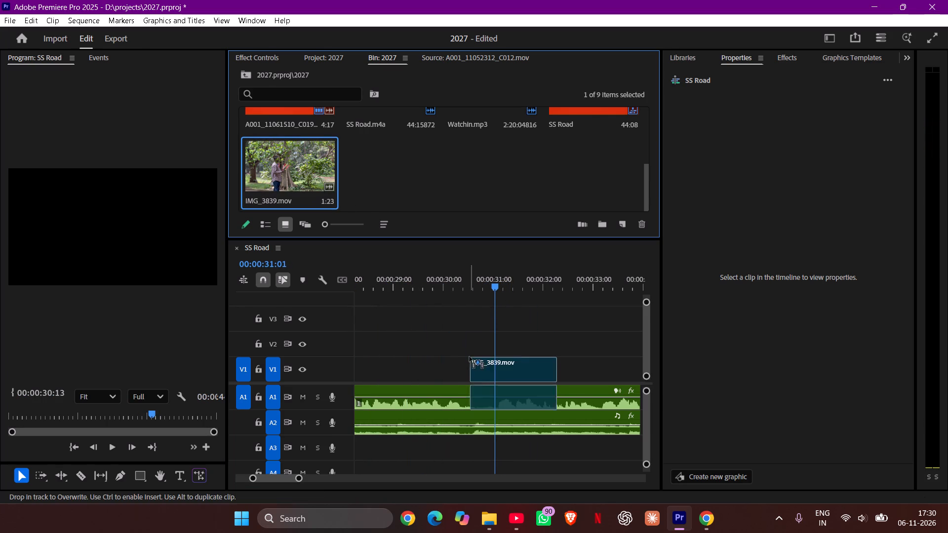
{"action": "left_click_drag", "start_coordinate": [470, 357], "coordinate": [449, 296]}
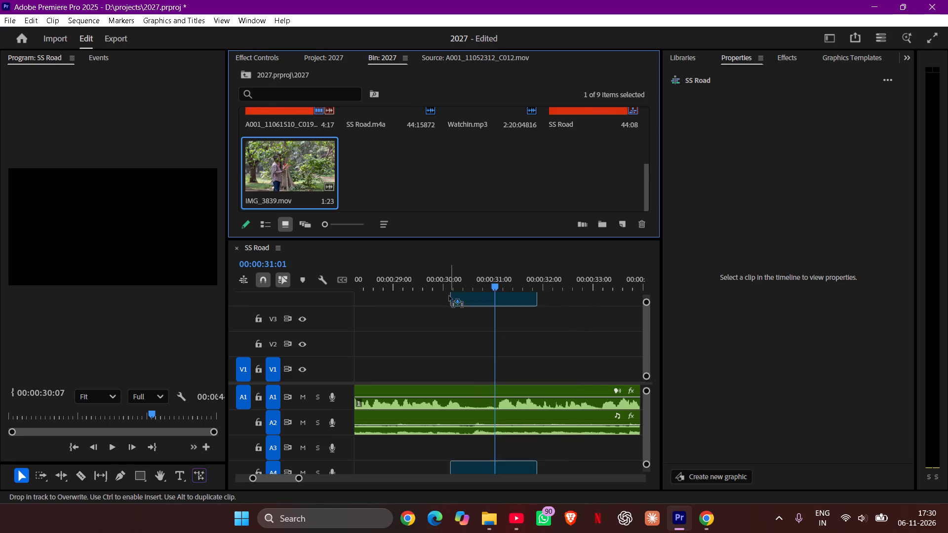
{"action": "left_click_drag", "start_coordinate": [449, 296], "coordinate": [287, 182]}
{"action": "double_click", "coordinate": [293, 185]}
{"action": "left_click_drag", "start_coordinate": [428, 173], "coordinate": [498, 375]}
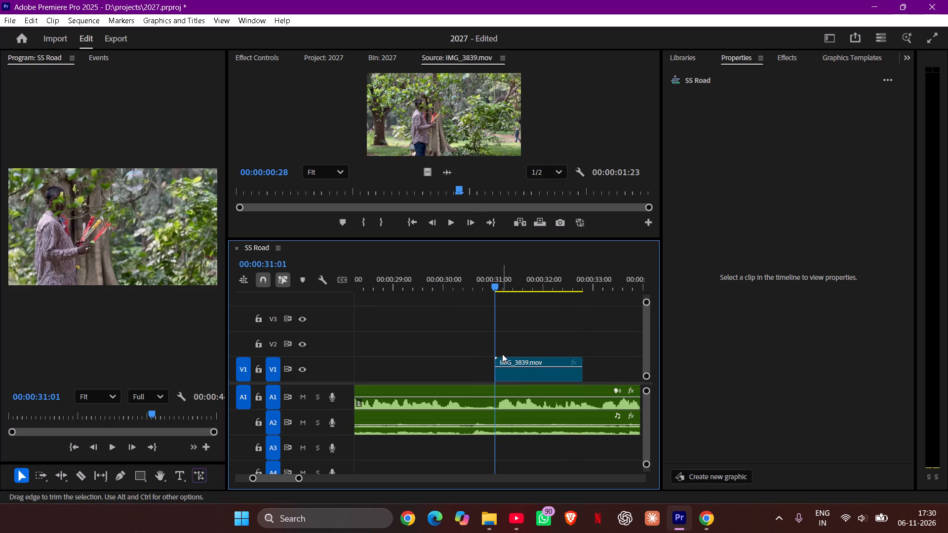
{"action": "key", "text": "space"}
{"action": "key", "text": "space"}
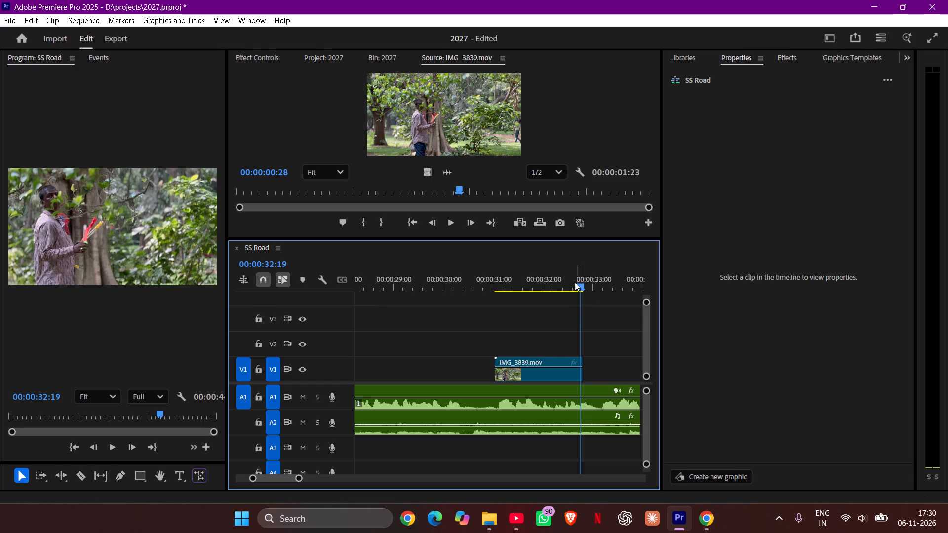
In Lumetri Color's Basic Correction, warm IMG_3839.mov on V1 to a temperature of 66.5 and set its saturation to 135.7.
{"action": "left_click_drag", "start_coordinate": [583, 285], "coordinate": [526, 328]}
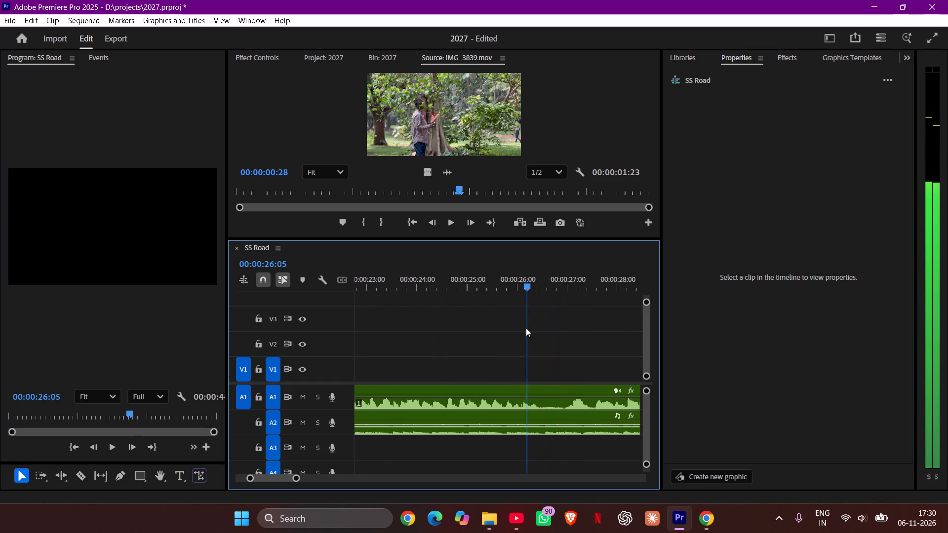
{"action": "left_click_drag", "start_coordinate": [526, 328], "coordinate": [368, 334]}
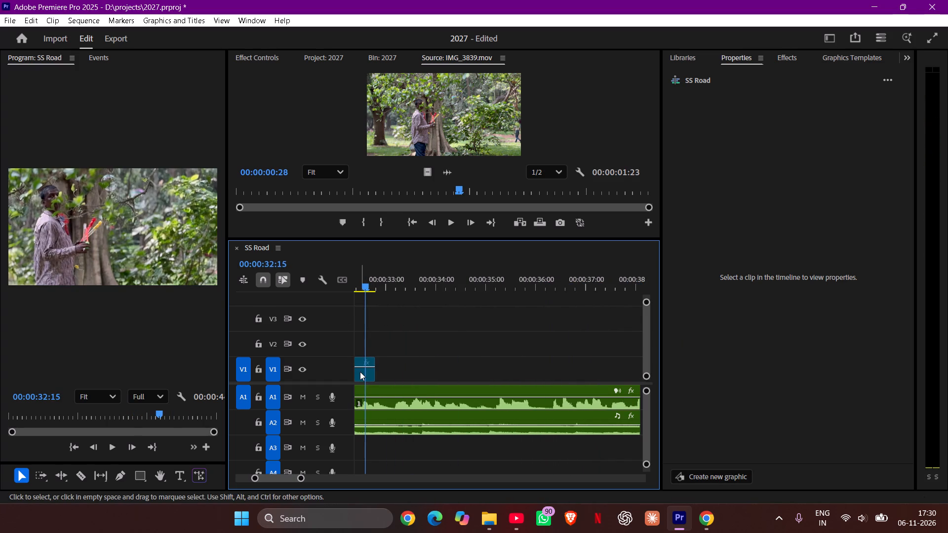
{"action": "left_click", "coordinate": [360, 372]}
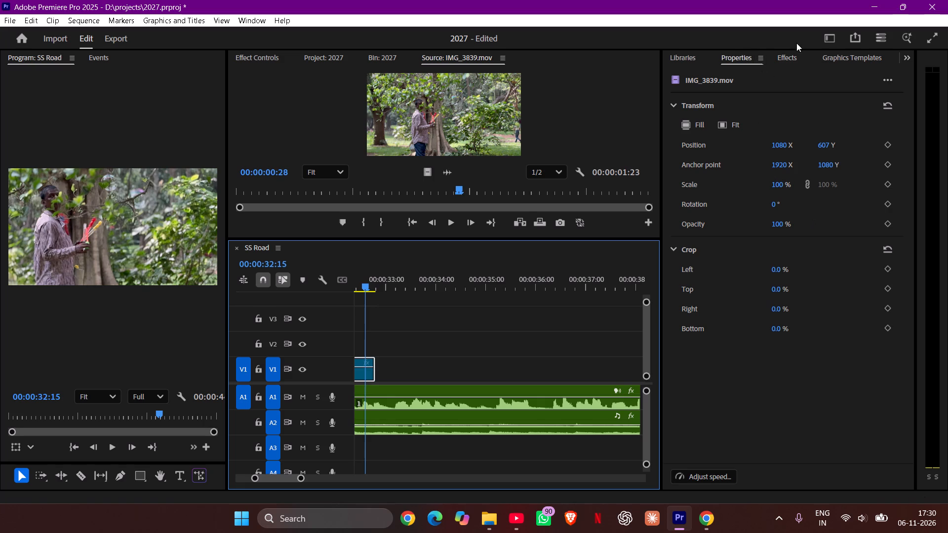
{"action": "left_click", "coordinate": [833, 57]}
{"action": "scroll", "coordinate": [855, 55], "scroll_direction": "down", "scroll_amount": 3}
{"action": "scroll", "coordinate": [856, 54], "scroll_direction": "up", "scroll_amount": 1}
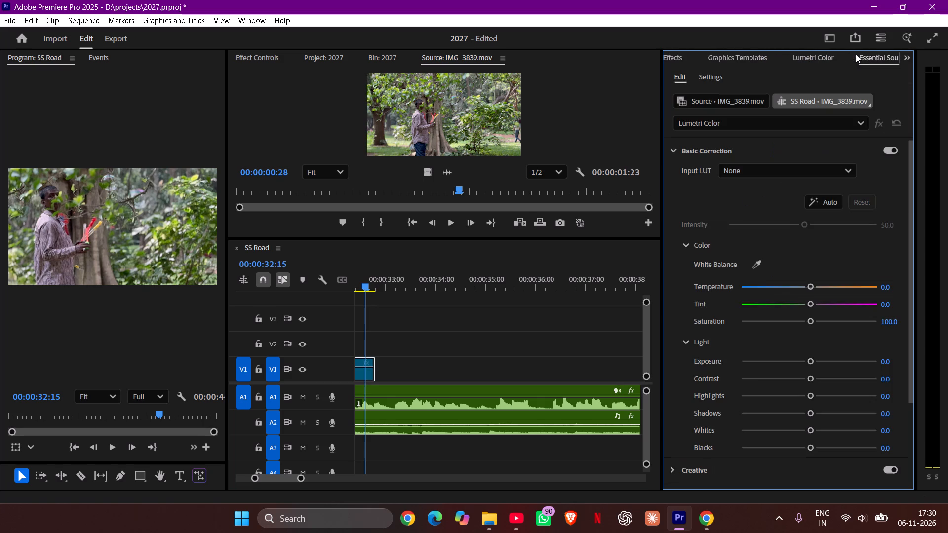
{"action": "scroll", "coordinate": [856, 54], "scroll_direction": "up", "scroll_amount": 1}
{"action": "left_click_drag", "start_coordinate": [813, 286], "coordinate": [892, 298]}
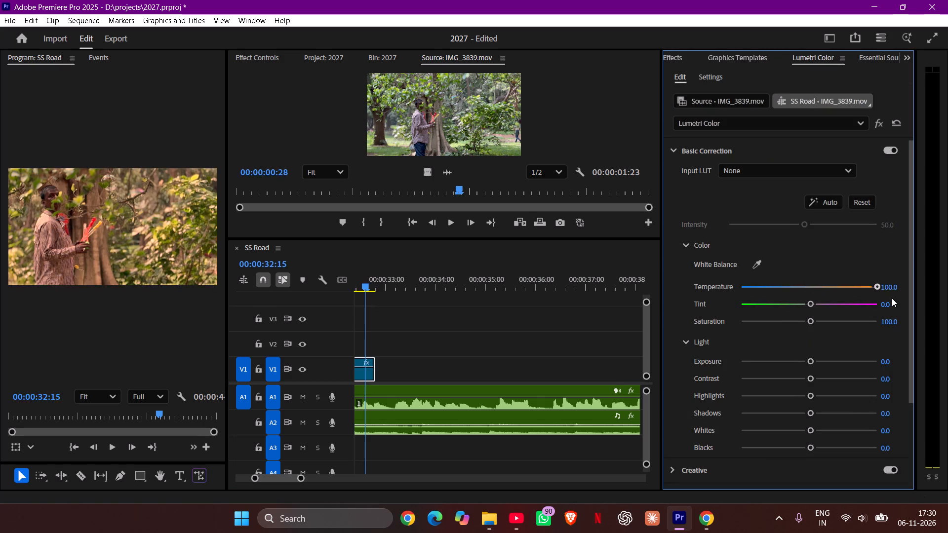
{"action": "left_click_drag", "start_coordinate": [892, 298], "coordinate": [836, 325]}
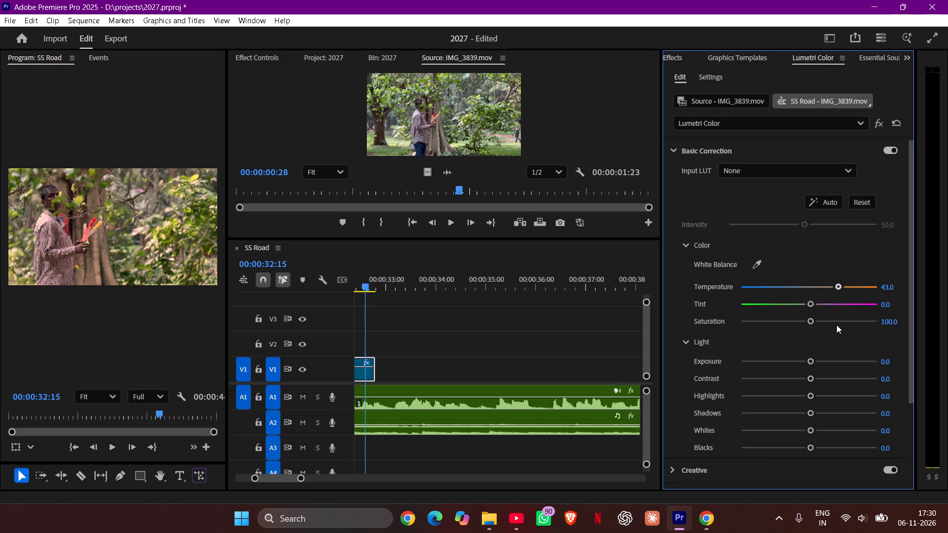
{"action": "left_click_drag", "start_coordinate": [836, 325], "coordinate": [853, 326]}
{"action": "left_click_drag", "start_coordinate": [811, 321], "coordinate": [853, 323]}
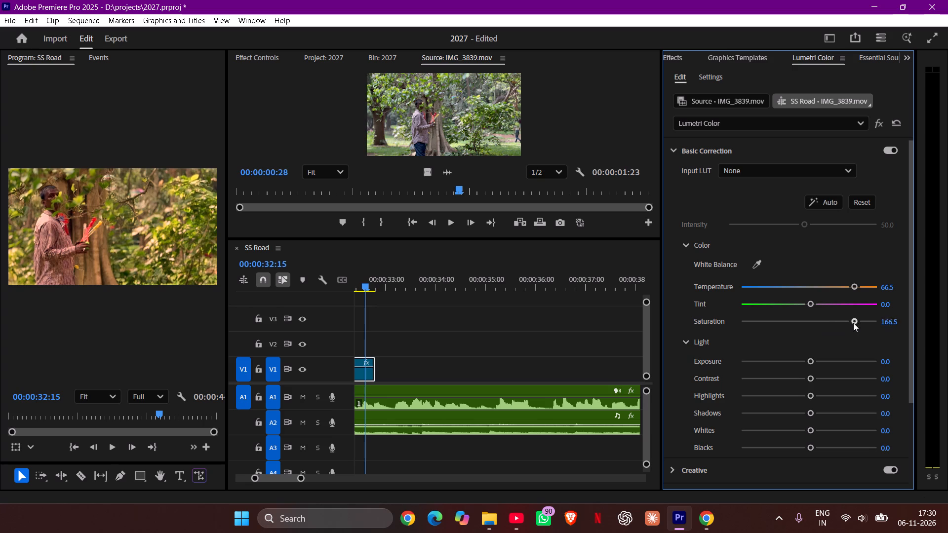
{"action": "left_click_drag", "start_coordinate": [853, 323], "coordinate": [828, 332]}
{"action": "left_click_drag", "start_coordinate": [828, 332], "coordinate": [832, 329]}
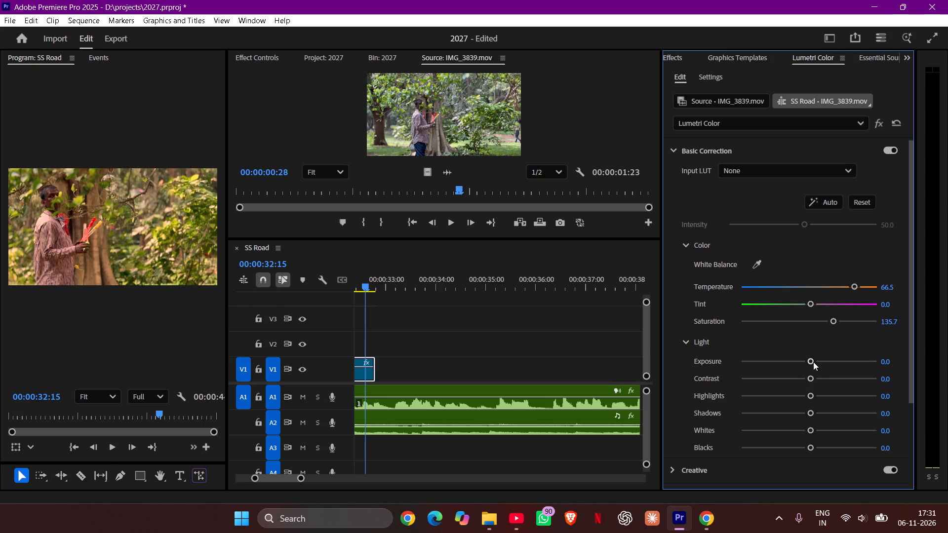
Adjust the clip's light: exposure -0.4, contrast 6.8, highlights -38.5, shadows 10.4, whites 3.2, and blacks lowered below zero.
{"action": "left_click_drag", "start_coordinate": [811, 361], "coordinate": [805, 360]}
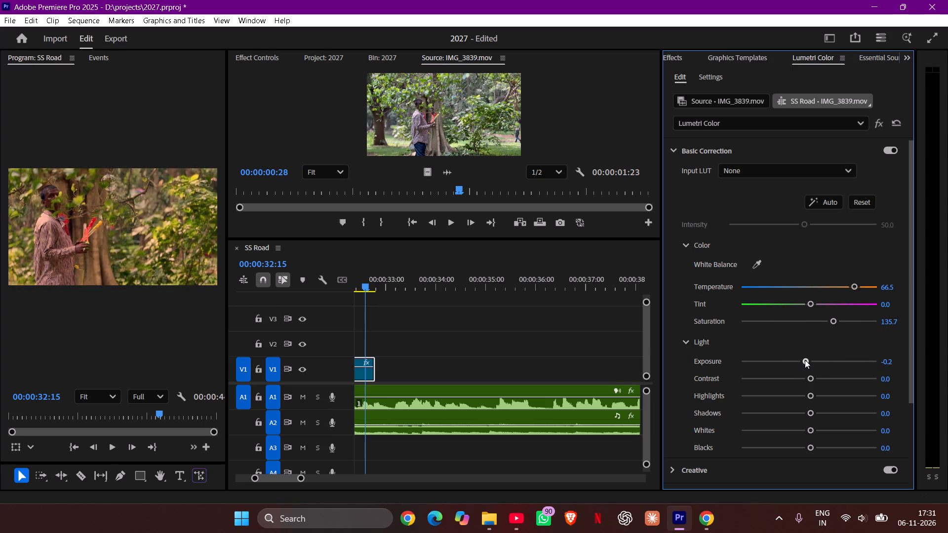
{"action": "left_click_drag", "start_coordinate": [805, 360], "coordinate": [802, 364]}
{"action": "left_click_drag", "start_coordinate": [812, 378], "coordinate": [793, 396]}
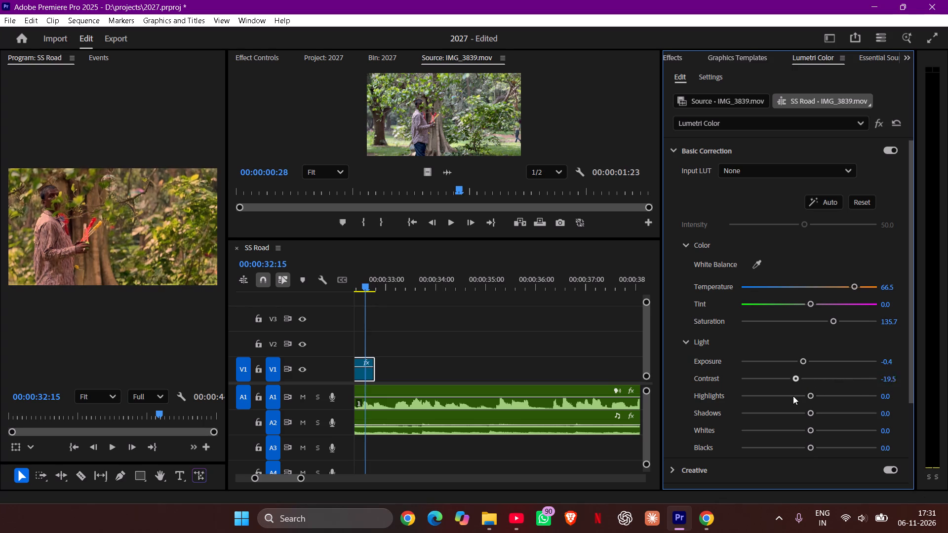
{"action": "left_click_drag", "start_coordinate": [793, 396], "coordinate": [812, 398]}
{"action": "left_click_drag", "start_coordinate": [811, 395], "coordinate": [826, 397]}
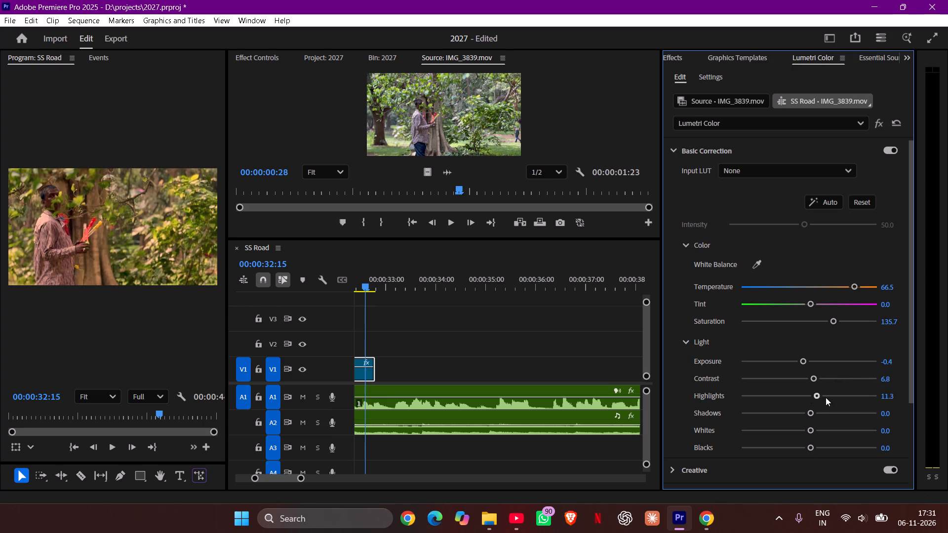
{"action": "left_click_drag", "start_coordinate": [826, 397], "coordinate": [782, 400]}
{"action": "left_click_drag", "start_coordinate": [812, 414], "coordinate": [815, 419]}
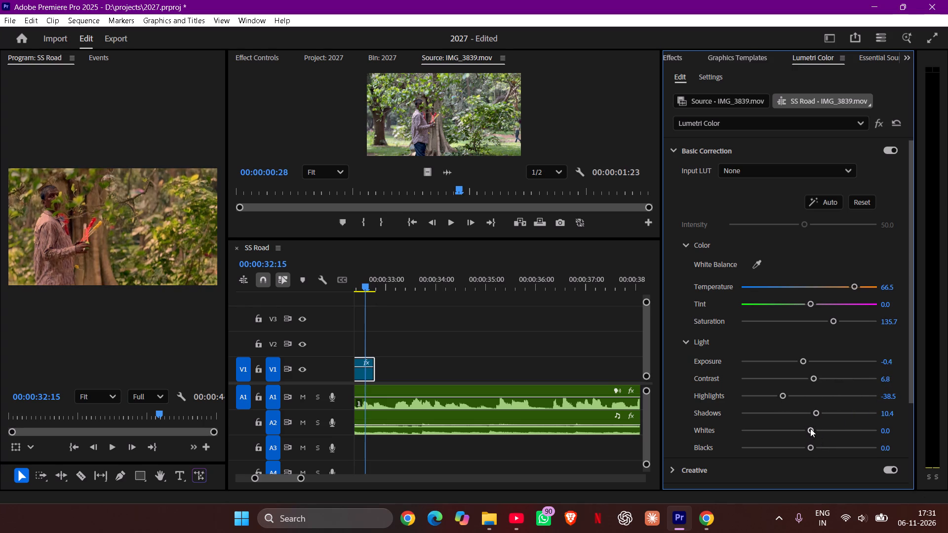
{"action": "left_click", "coordinate": [810, 428]}
{"action": "left_click_drag", "start_coordinate": [811, 447], "coordinate": [839, 444]}
{"action": "left_click_drag", "start_coordinate": [839, 444], "coordinate": [794, 458]}
In the Creative section, shift the shadow tint slightly toward yellow-green, set tint balance to 100 and intensity to 116.2.
{"action": "scroll", "coordinate": [803, 370], "scroll_direction": "down", "scroll_amount": 10}
{"action": "left_click", "coordinate": [682, 350]}
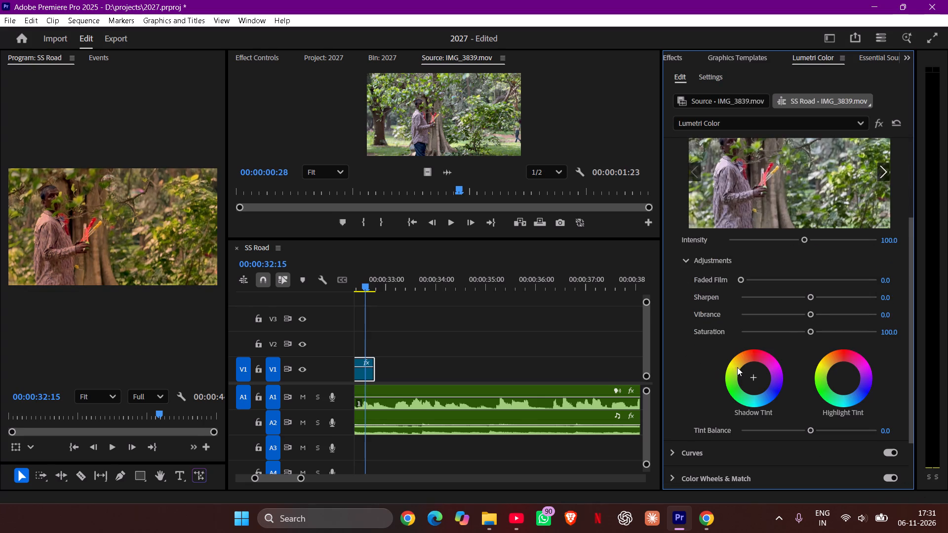
{"action": "left_click_drag", "start_coordinate": [746, 375], "coordinate": [705, 407]}
{"action": "left_click_drag", "start_coordinate": [809, 429], "coordinate": [851, 434]}
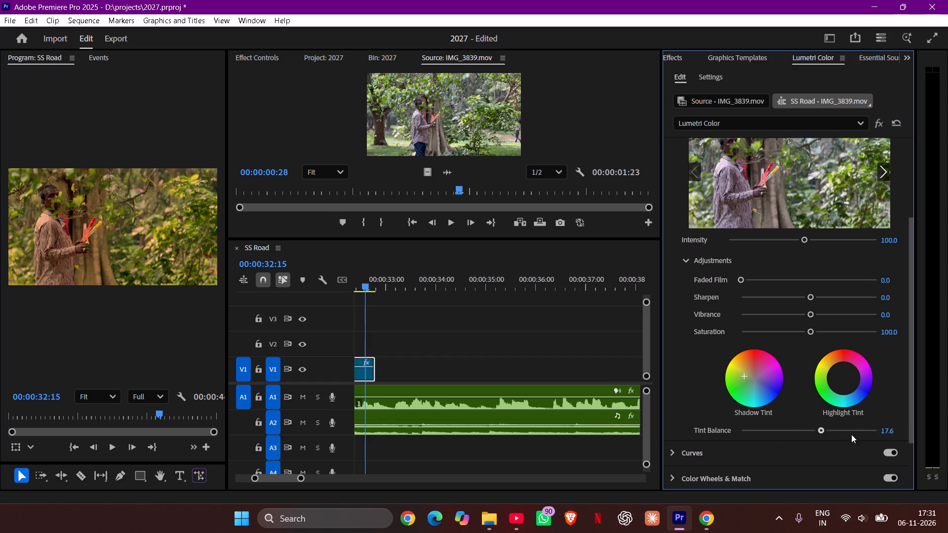
{"action": "left_click_drag", "start_coordinate": [851, 434], "coordinate": [881, 434]}
{"action": "left_click_drag", "start_coordinate": [808, 239], "coordinate": [691, 259]}
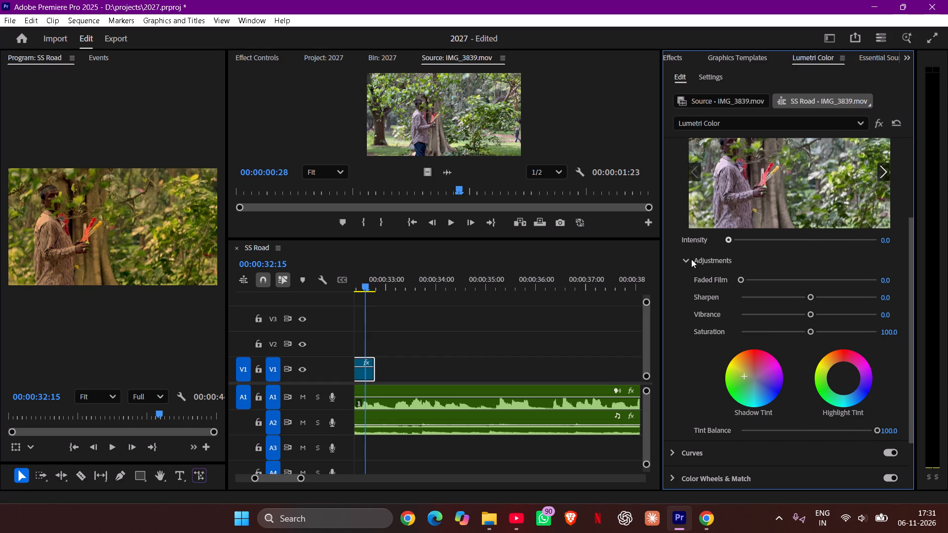
{"action": "left_click_drag", "start_coordinate": [691, 259], "coordinate": [814, 256]}
Set the Creative vibrance to 80.1 and the Creative saturation to 149.3 for IMG_3839.mov.
{"action": "left_click_drag", "start_coordinate": [812, 311], "coordinate": [824, 311]}
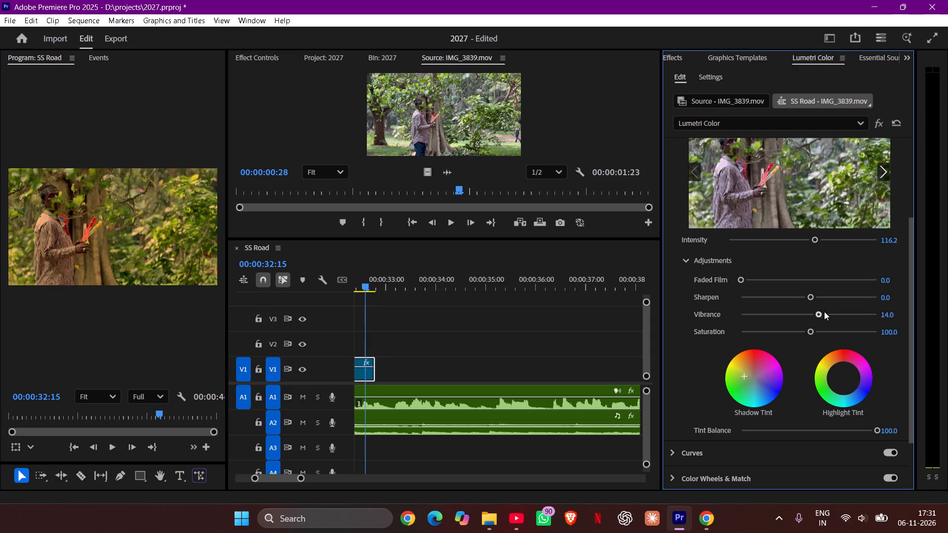
{"action": "left_click_drag", "start_coordinate": [824, 311], "coordinate": [896, 328]}
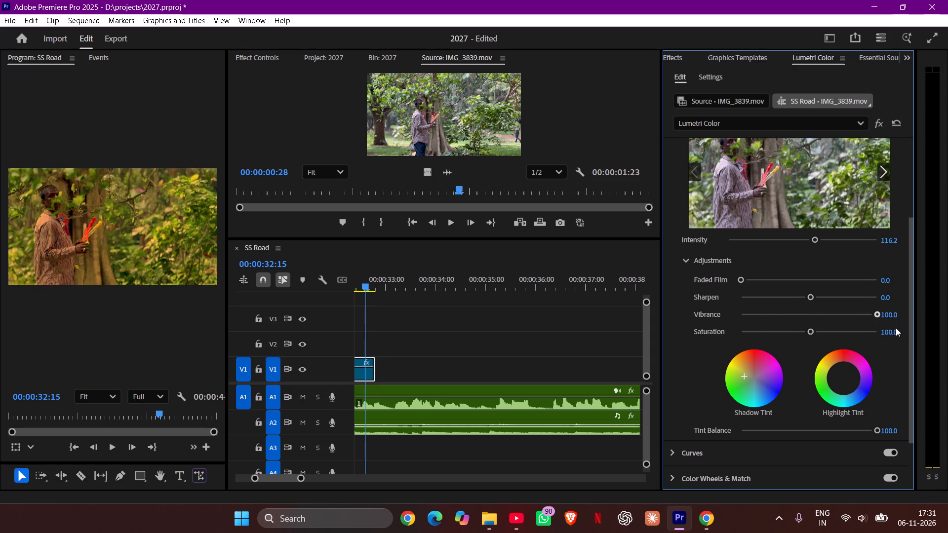
{"action": "left_click_drag", "start_coordinate": [896, 328], "coordinate": [863, 329]}
{"action": "left_click_drag", "start_coordinate": [812, 332], "coordinate": [855, 341]}
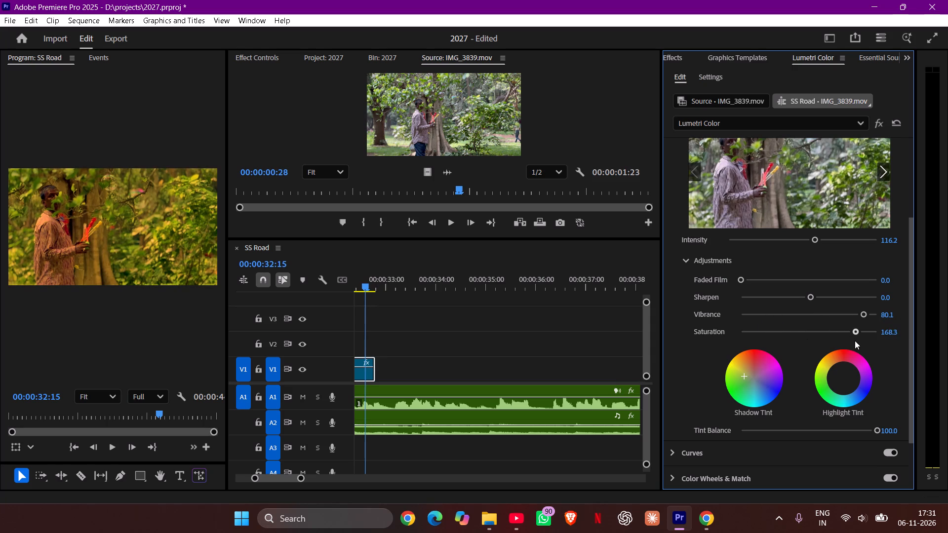
{"action": "left_click_drag", "start_coordinate": [855, 341], "coordinate": [841, 345]}
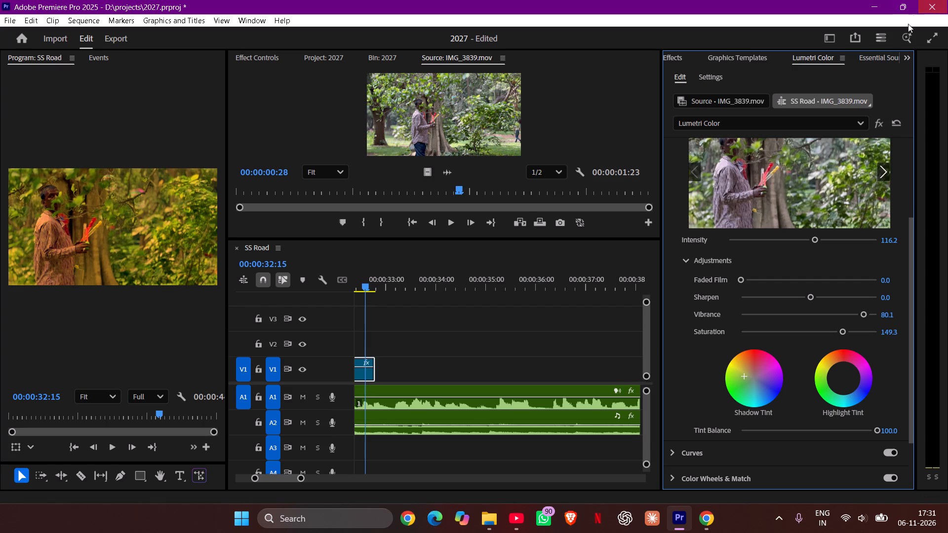
Play back the sequence from shortly before IMG_3839.mov through its end to review the graded clip.
{"action": "left_click_drag", "start_coordinate": [367, 288], "coordinate": [375, 314]}
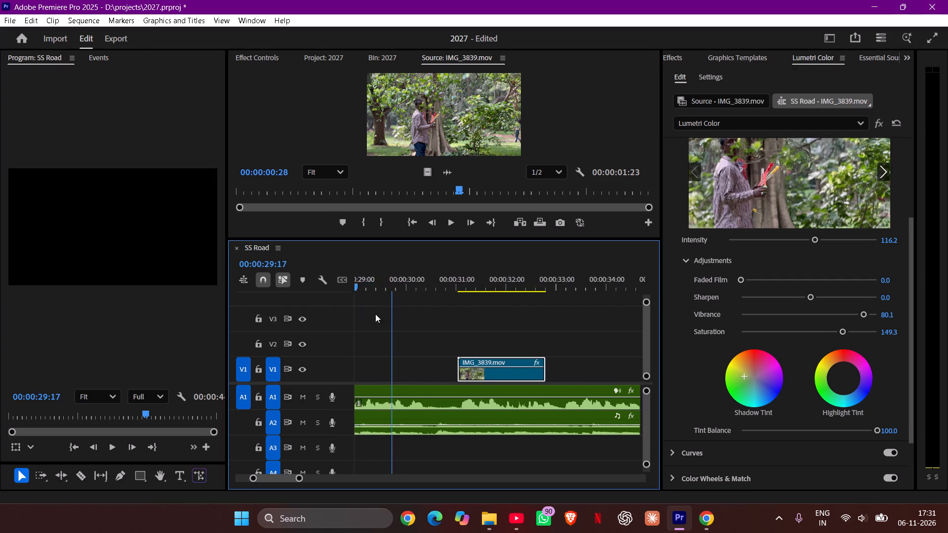
{"action": "left_click_drag", "start_coordinate": [375, 314], "coordinate": [411, 315]}
{"action": "key", "text": "space"}
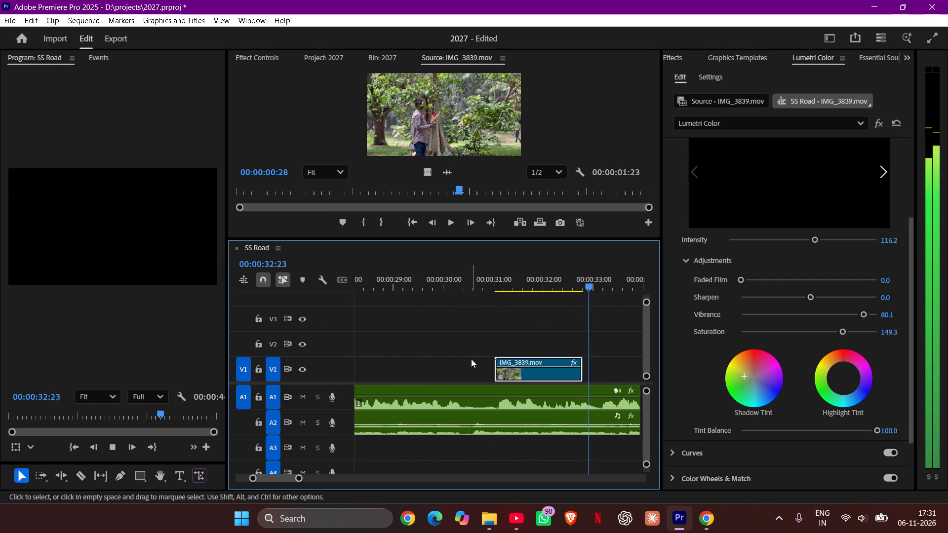
{"action": "key", "text": "space"}
Return to the beginning of the SS Road sequence and play the edit from there.
{"action": "left_click_drag", "start_coordinate": [605, 280], "coordinate": [262, 354]}
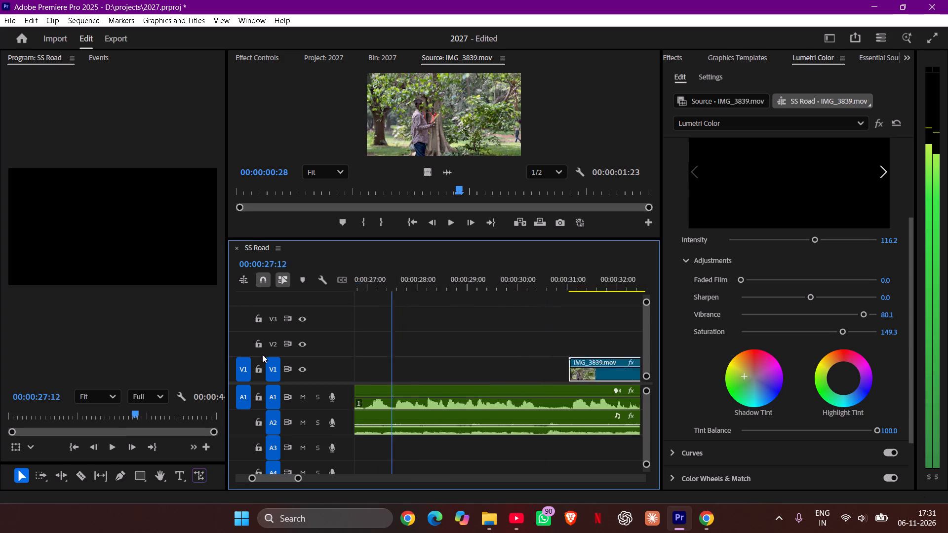
{"action": "left_click_drag", "start_coordinate": [262, 354], "coordinate": [158, 366]}
{"action": "key", "text": "space"}
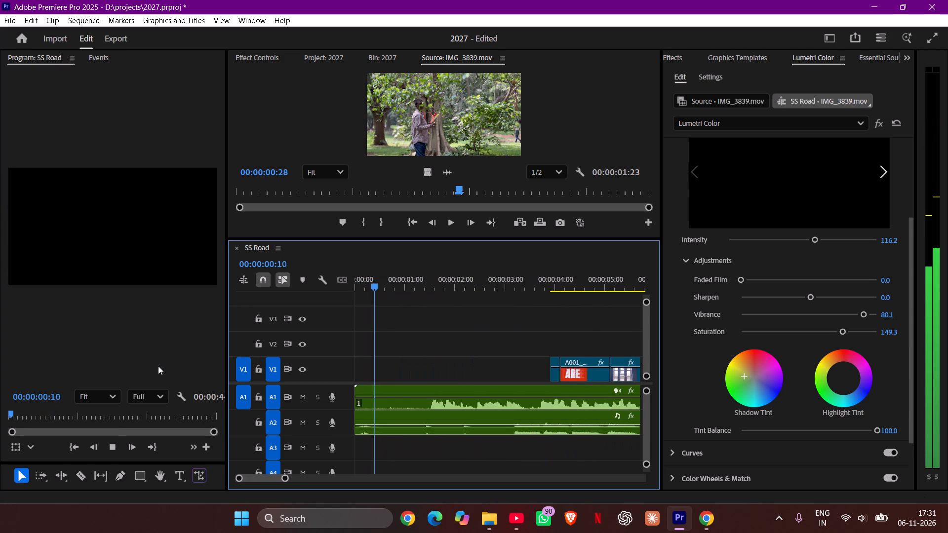
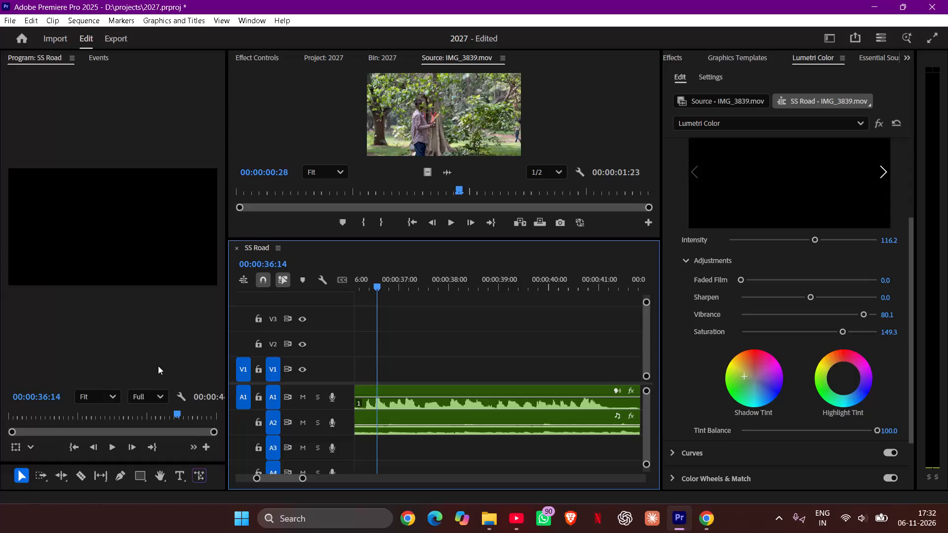
Play the rest of the SS Road sequence from 00:00:36:14 to review the closing voice and song audio, stopping near the end.
{"action": "key", "text": "space"}
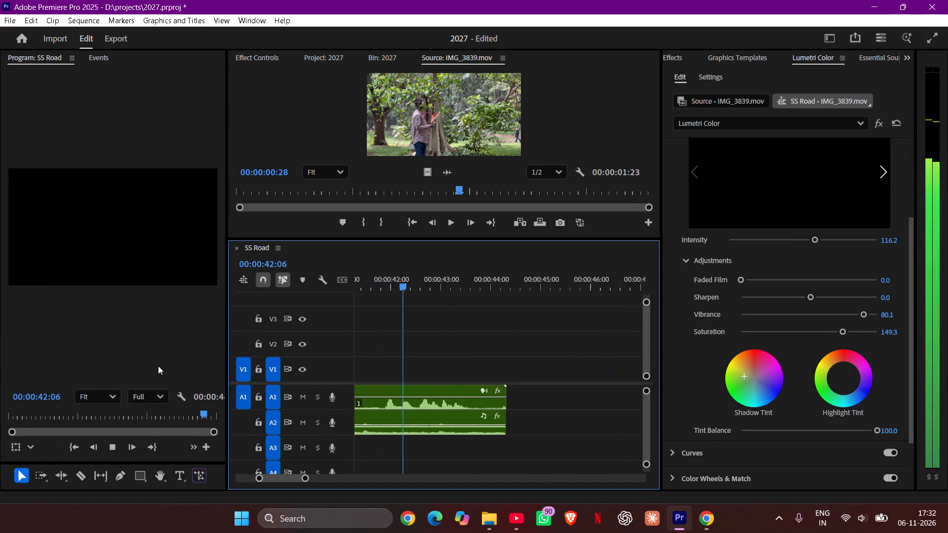
{"action": "key", "text": "space"}
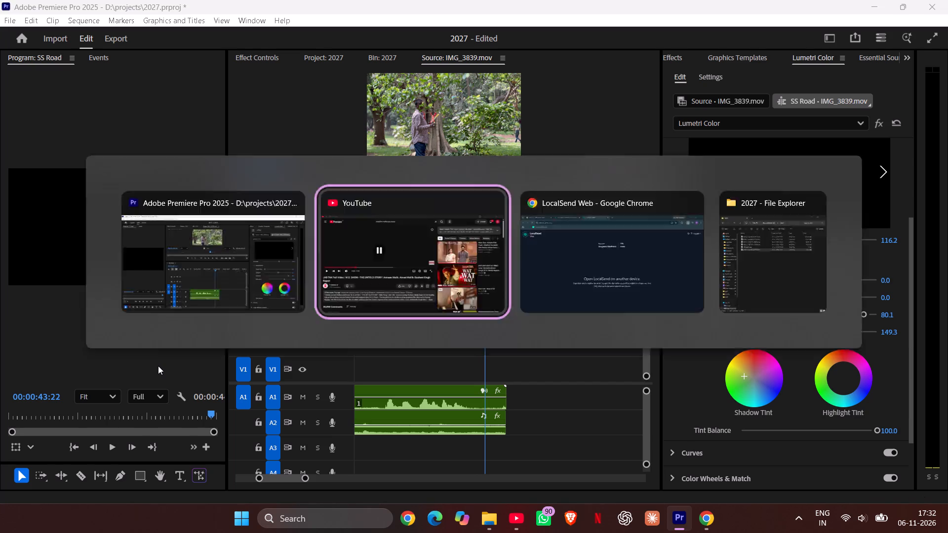
Switch to YouTube and resume the JAB TAK song video.
{"action": "key", "text": "space"}
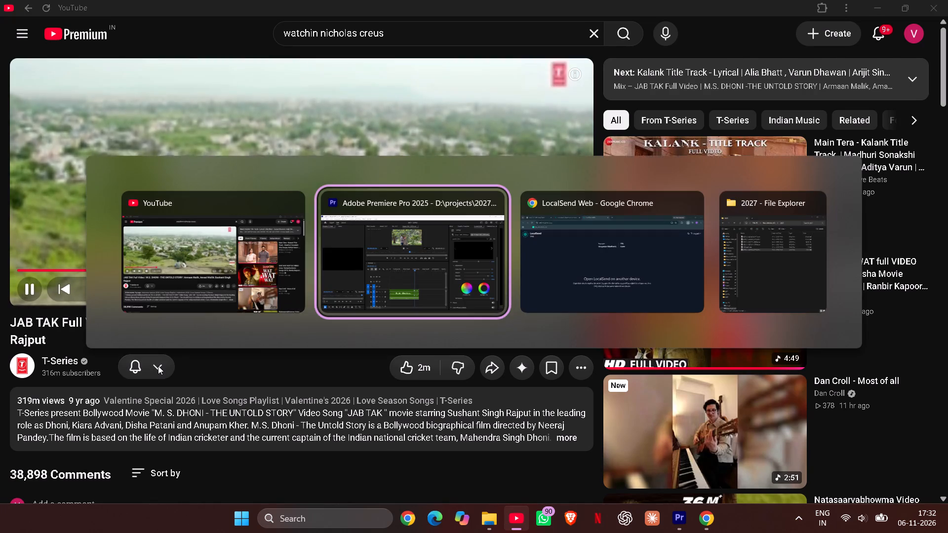
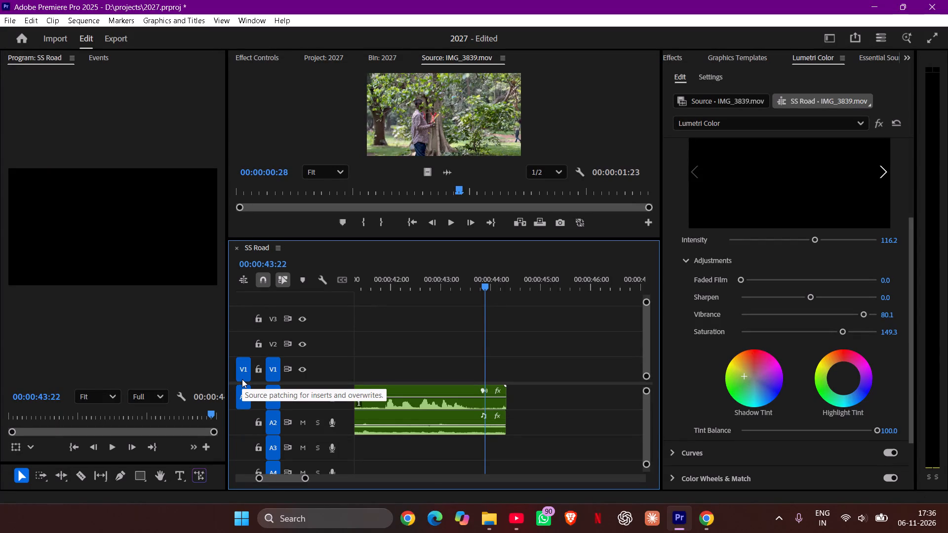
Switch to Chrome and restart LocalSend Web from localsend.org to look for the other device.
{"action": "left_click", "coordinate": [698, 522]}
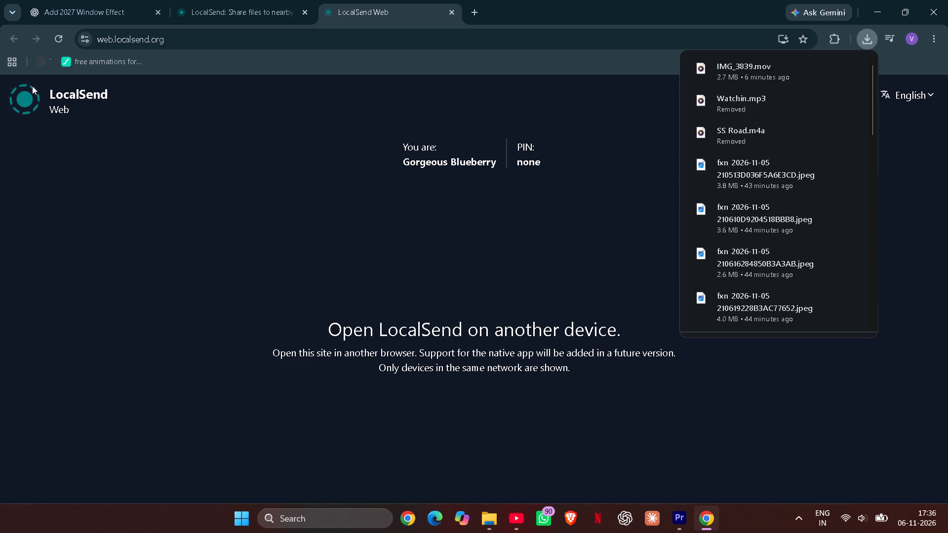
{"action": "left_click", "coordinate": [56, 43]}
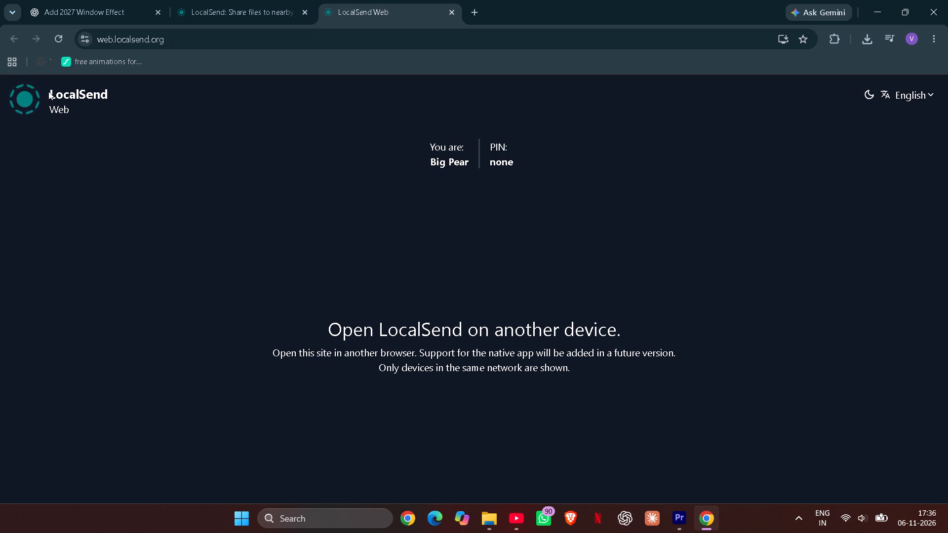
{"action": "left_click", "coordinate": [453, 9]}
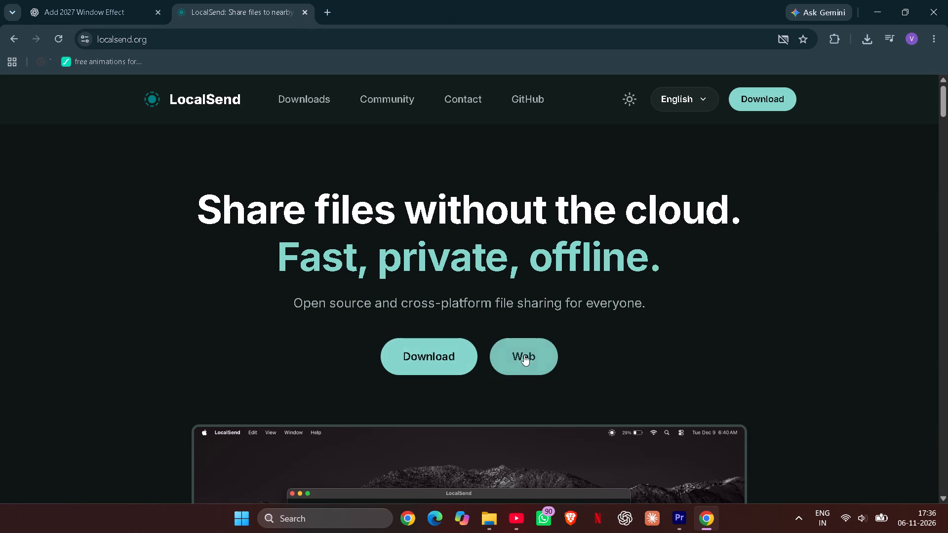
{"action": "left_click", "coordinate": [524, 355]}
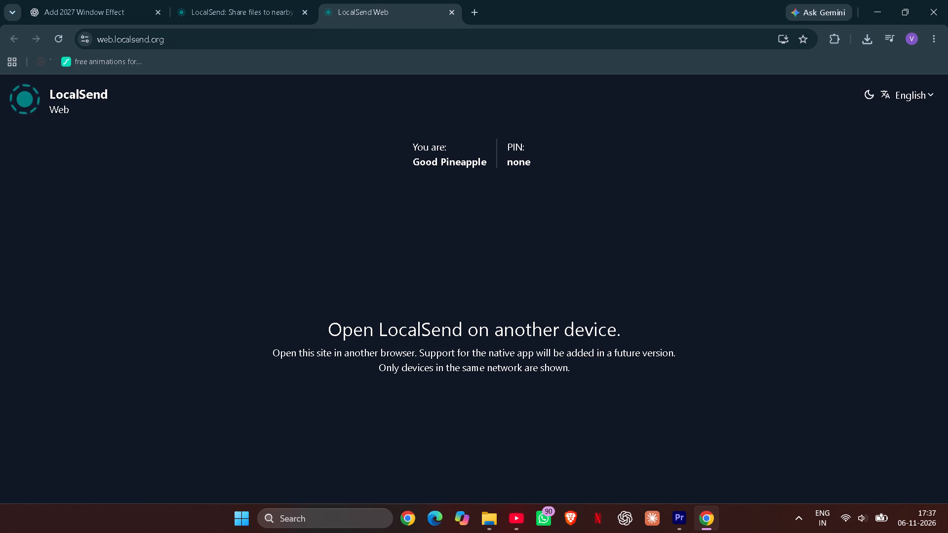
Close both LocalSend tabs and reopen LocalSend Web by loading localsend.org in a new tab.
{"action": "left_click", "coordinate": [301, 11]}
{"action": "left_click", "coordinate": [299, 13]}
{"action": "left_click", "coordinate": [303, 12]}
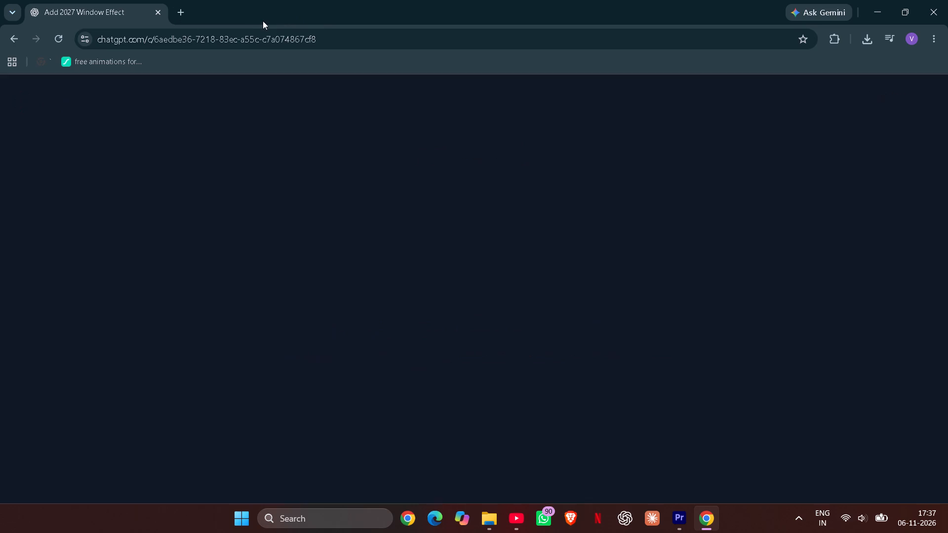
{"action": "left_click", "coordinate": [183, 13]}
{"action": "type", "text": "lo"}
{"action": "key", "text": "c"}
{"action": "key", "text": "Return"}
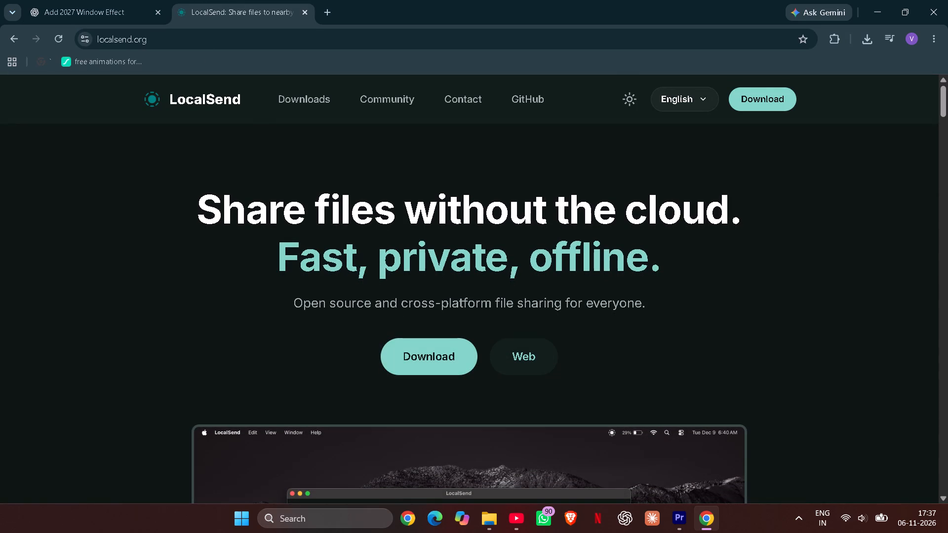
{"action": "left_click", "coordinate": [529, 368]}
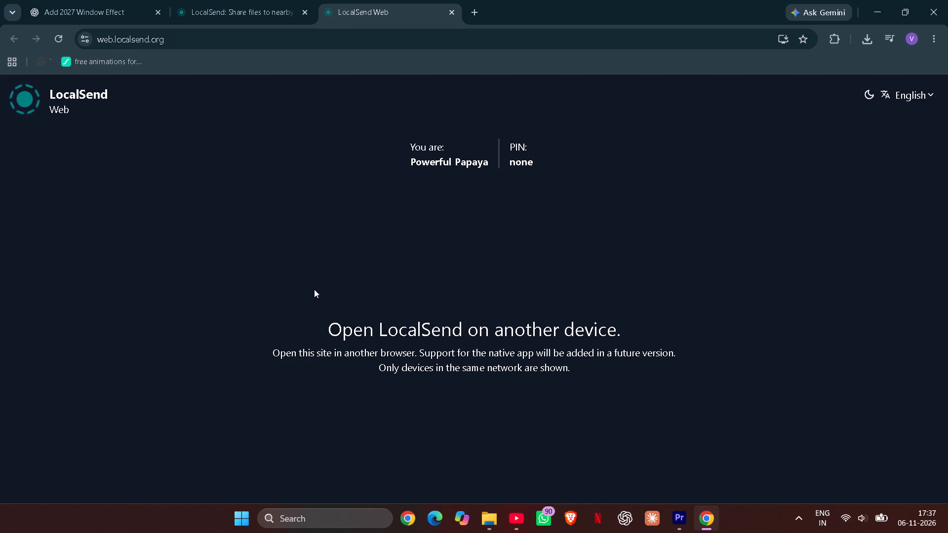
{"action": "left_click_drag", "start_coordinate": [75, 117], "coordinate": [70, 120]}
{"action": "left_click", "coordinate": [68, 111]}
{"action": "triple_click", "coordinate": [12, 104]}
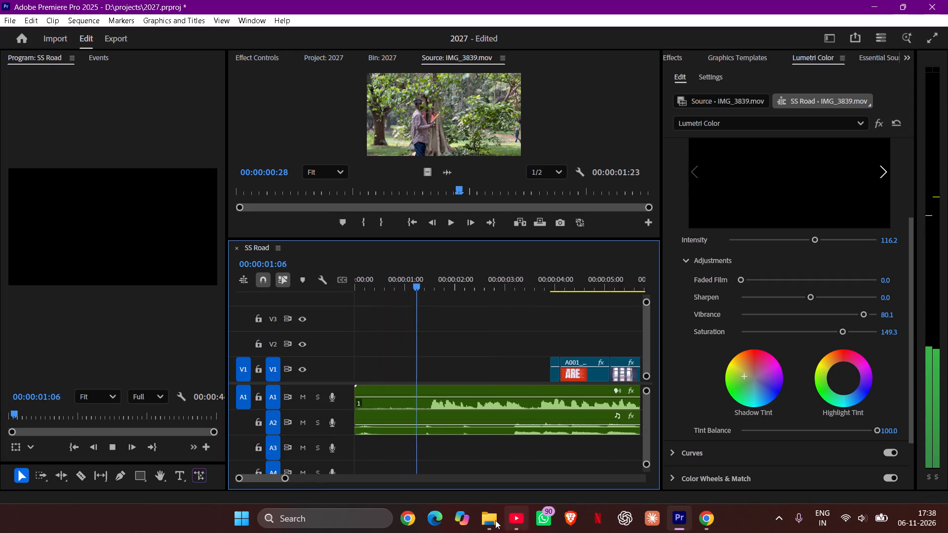
Switch to YouTube and pause the Kalank Title Track video.
{"action": "left_click", "coordinate": [521, 522]}
{"action": "left_click", "coordinate": [677, 516]}
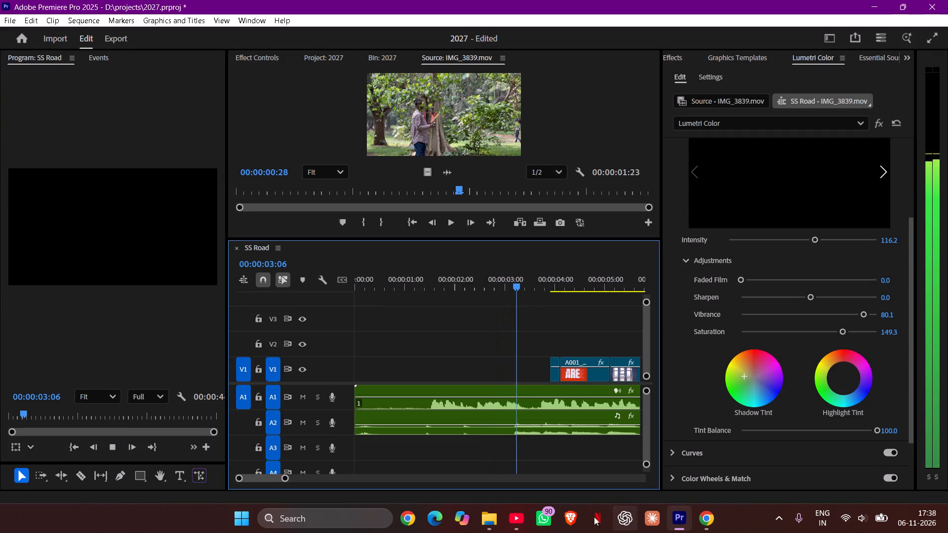
{"action": "left_click", "coordinate": [524, 516]}
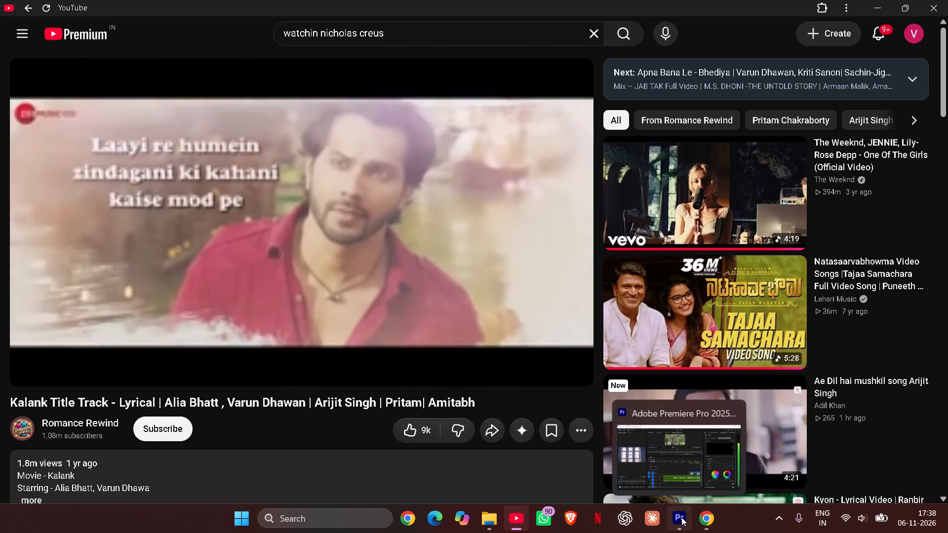
{"action": "key", "text": "space"}
Return to Premiere Pro and replay the SS Road sequence from near the start, stopping at 00:00:24:20.
{"action": "left_click", "coordinate": [681, 517]}
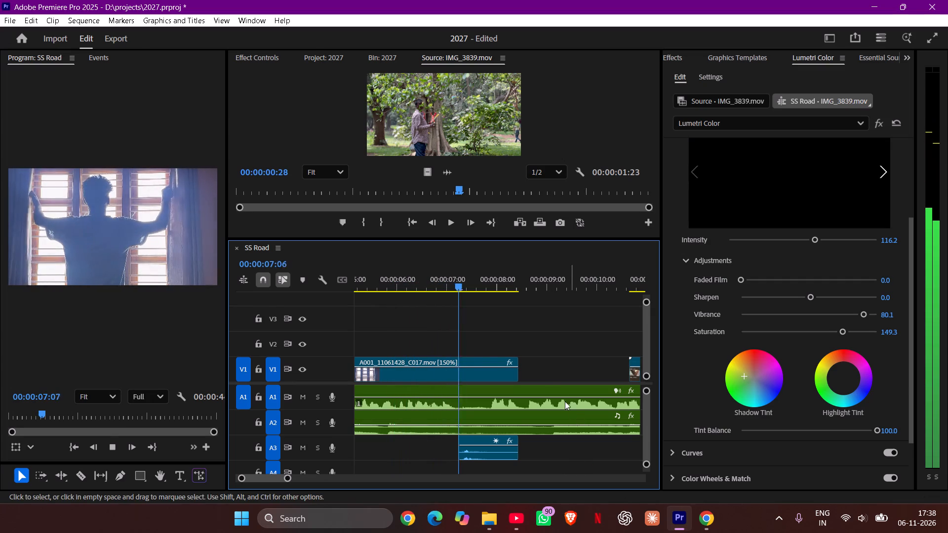
{"action": "key", "text": "space"}
{"action": "left_click_drag", "start_coordinate": [473, 288], "coordinate": [184, 311]}
{"action": "key", "text": "space"}
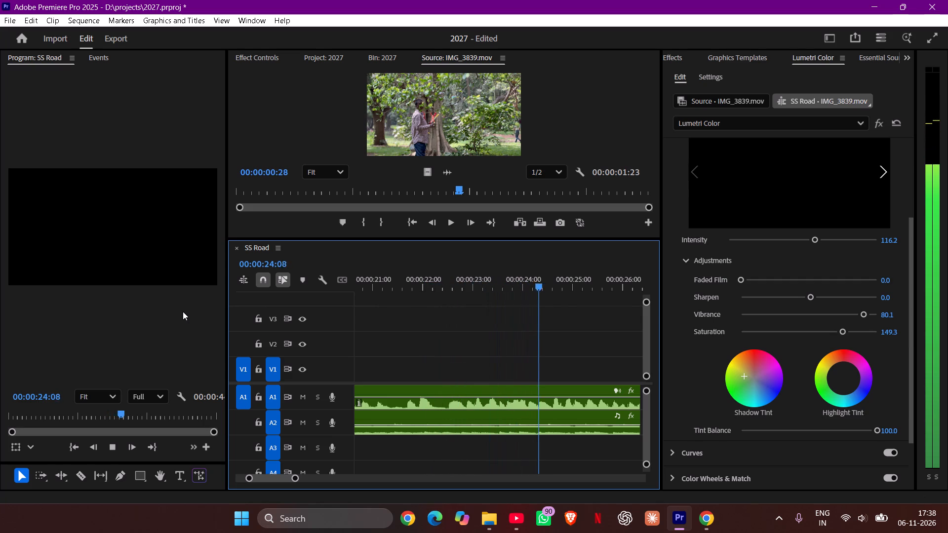
{"action": "key", "text": "space"}
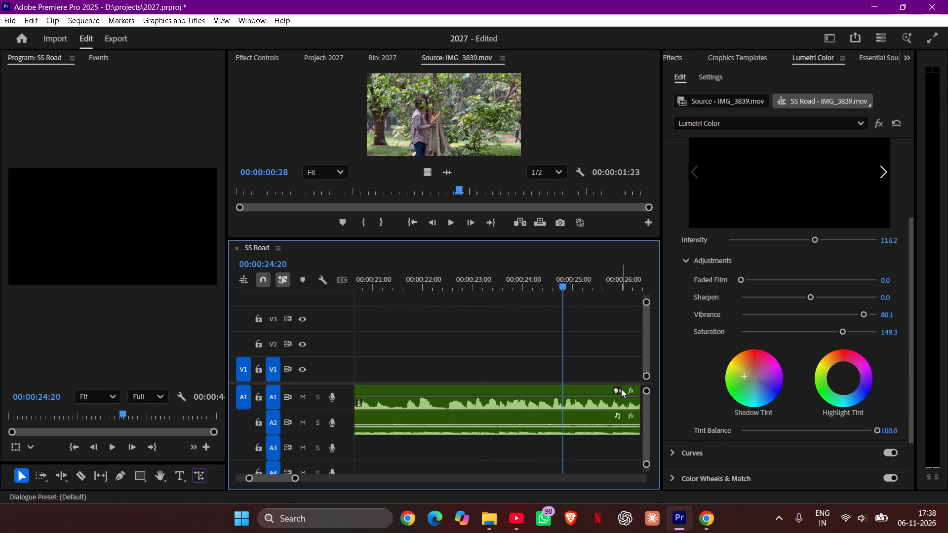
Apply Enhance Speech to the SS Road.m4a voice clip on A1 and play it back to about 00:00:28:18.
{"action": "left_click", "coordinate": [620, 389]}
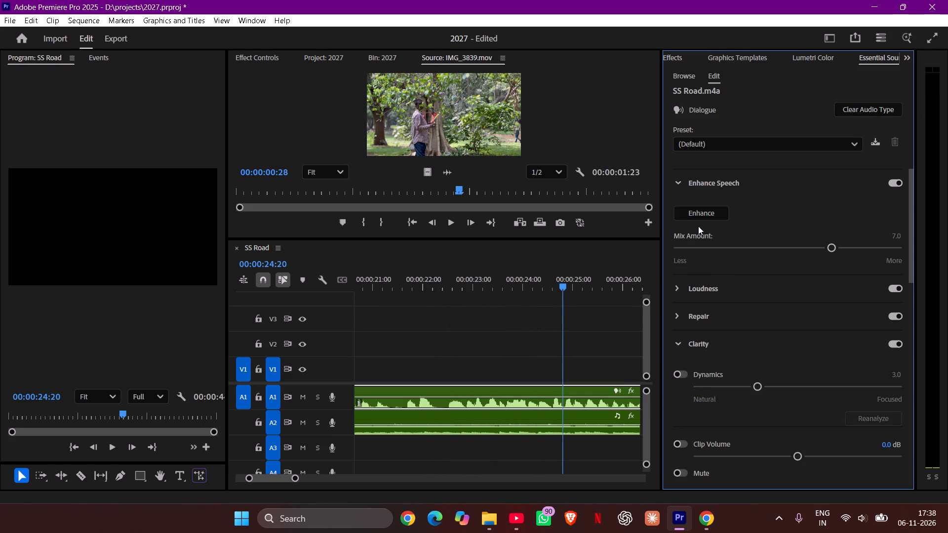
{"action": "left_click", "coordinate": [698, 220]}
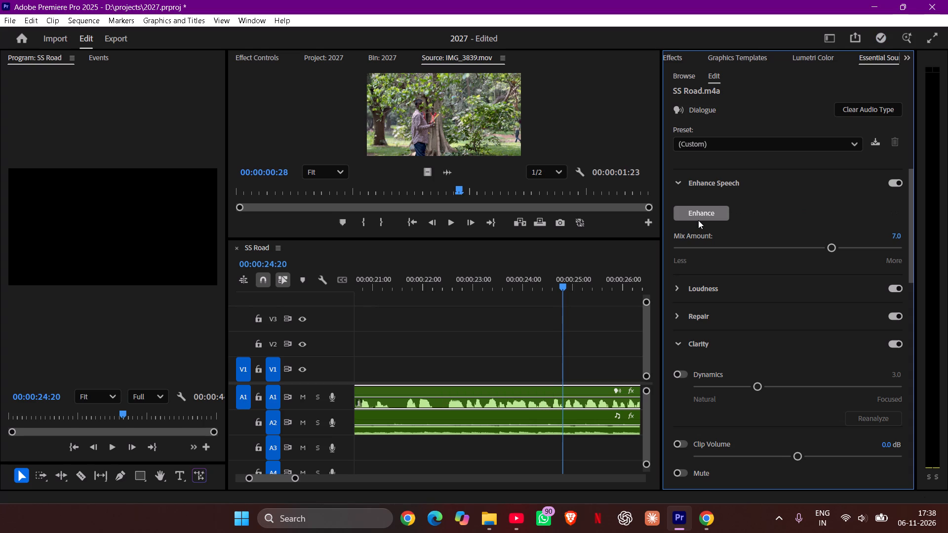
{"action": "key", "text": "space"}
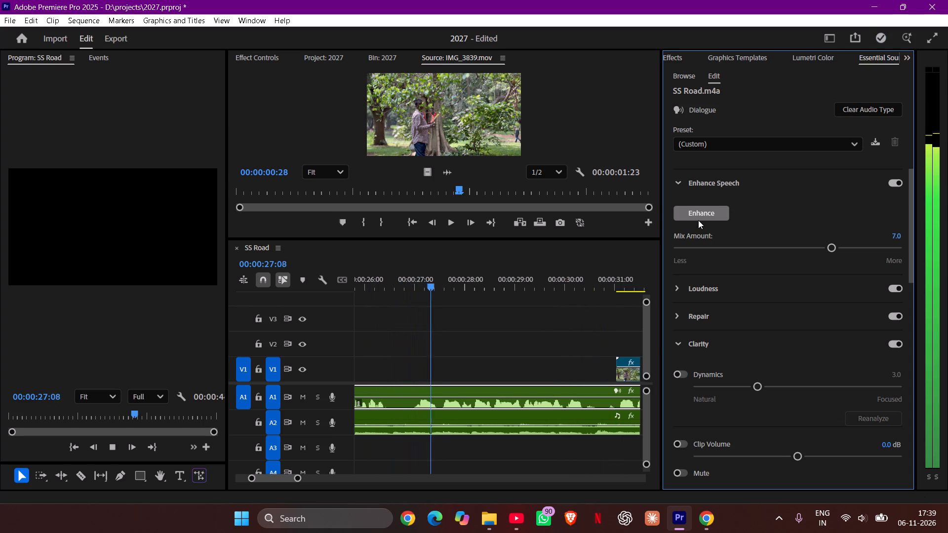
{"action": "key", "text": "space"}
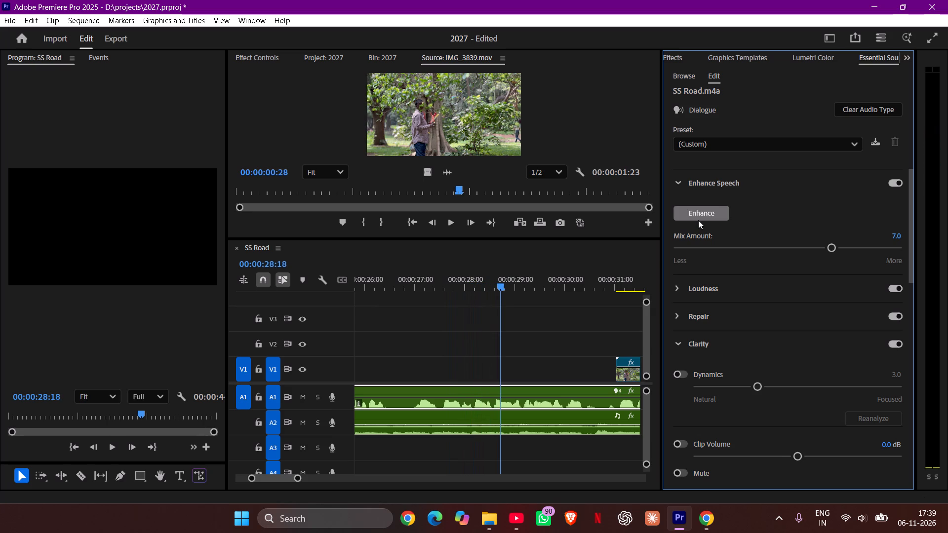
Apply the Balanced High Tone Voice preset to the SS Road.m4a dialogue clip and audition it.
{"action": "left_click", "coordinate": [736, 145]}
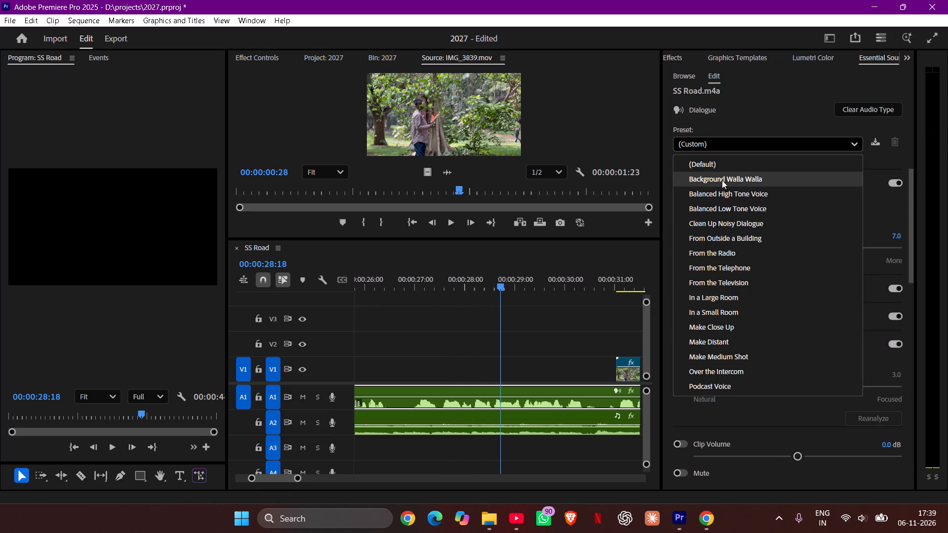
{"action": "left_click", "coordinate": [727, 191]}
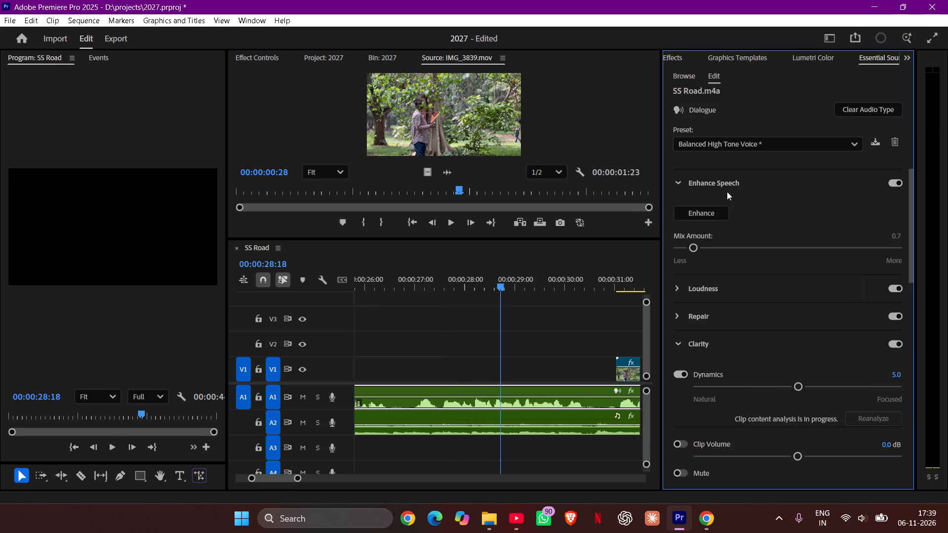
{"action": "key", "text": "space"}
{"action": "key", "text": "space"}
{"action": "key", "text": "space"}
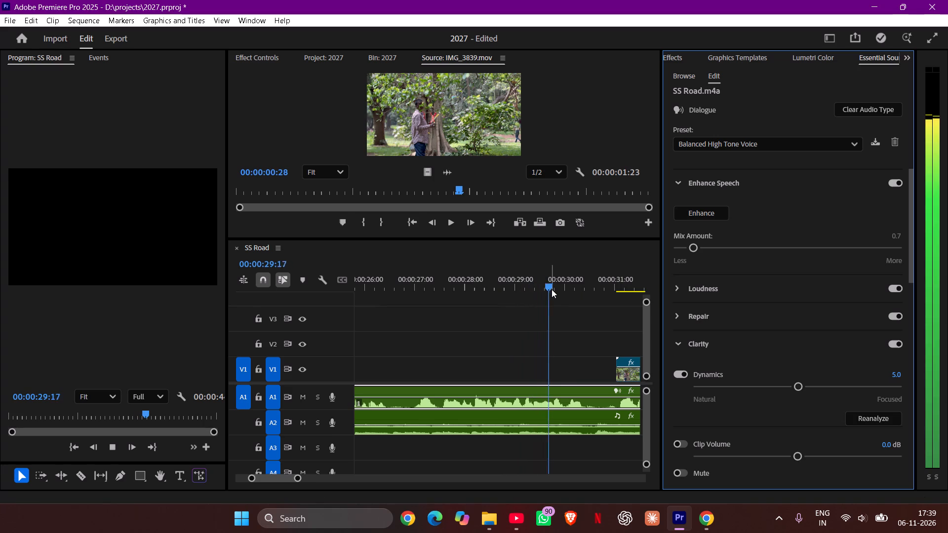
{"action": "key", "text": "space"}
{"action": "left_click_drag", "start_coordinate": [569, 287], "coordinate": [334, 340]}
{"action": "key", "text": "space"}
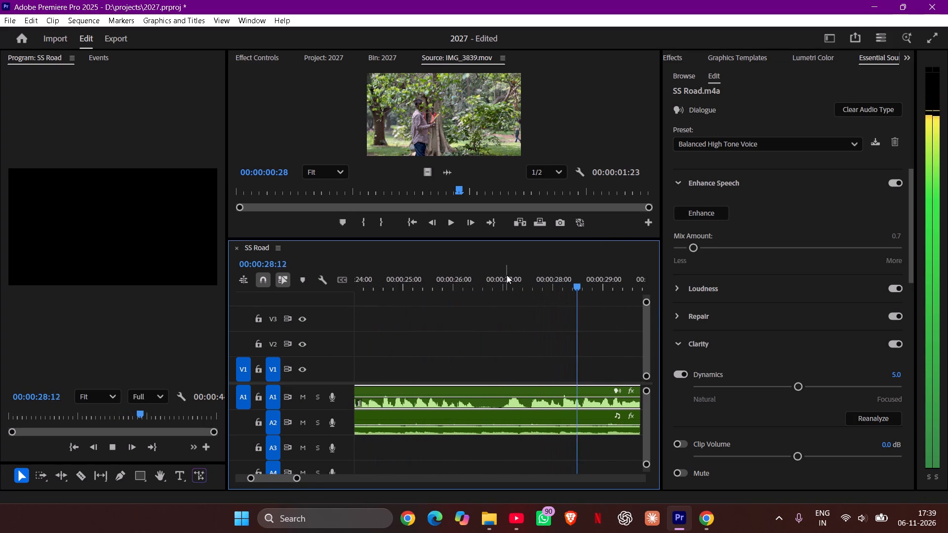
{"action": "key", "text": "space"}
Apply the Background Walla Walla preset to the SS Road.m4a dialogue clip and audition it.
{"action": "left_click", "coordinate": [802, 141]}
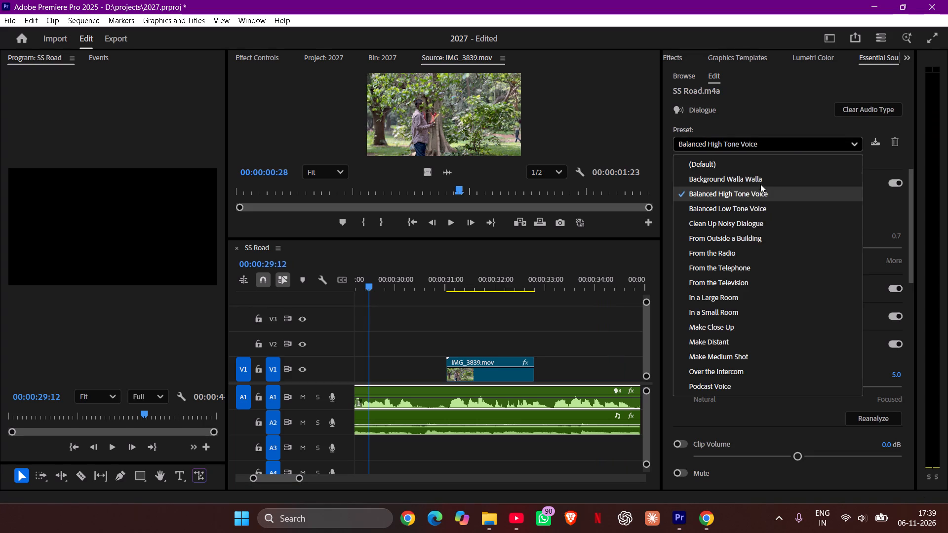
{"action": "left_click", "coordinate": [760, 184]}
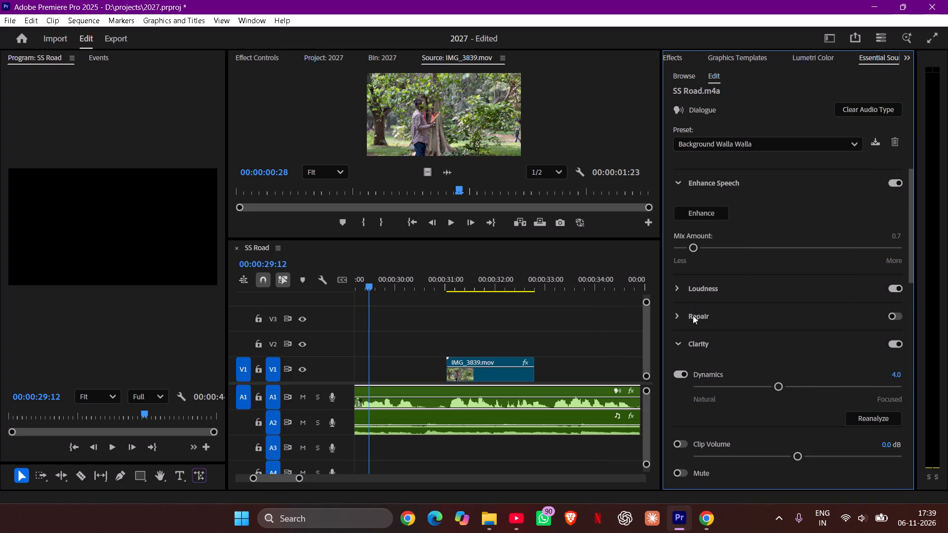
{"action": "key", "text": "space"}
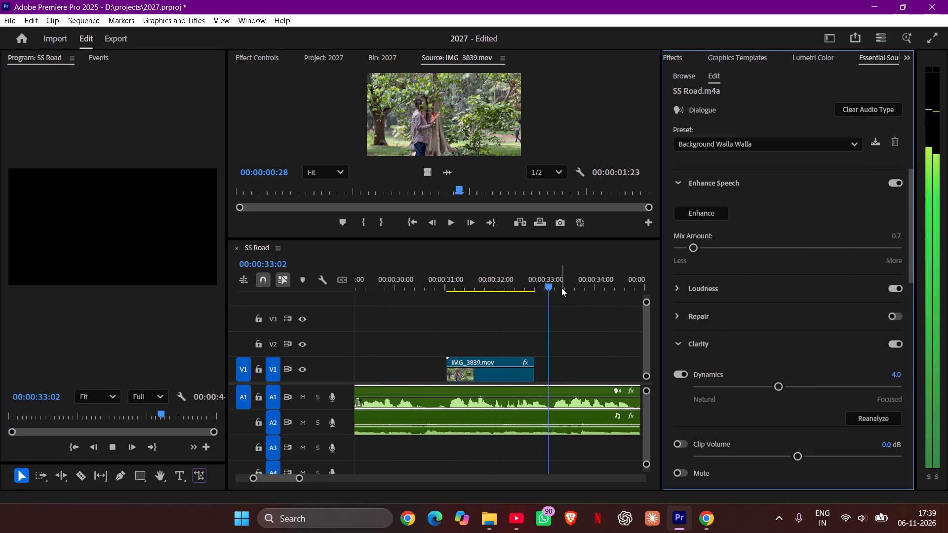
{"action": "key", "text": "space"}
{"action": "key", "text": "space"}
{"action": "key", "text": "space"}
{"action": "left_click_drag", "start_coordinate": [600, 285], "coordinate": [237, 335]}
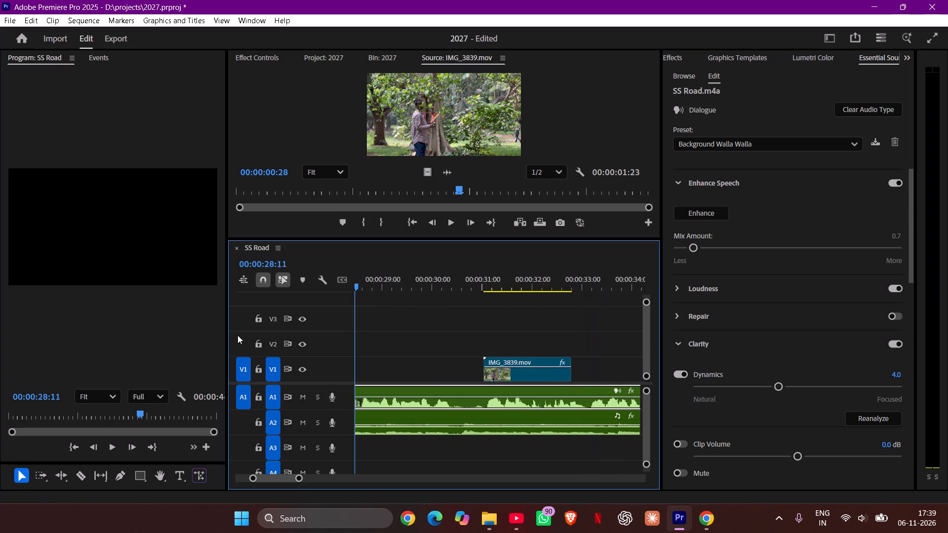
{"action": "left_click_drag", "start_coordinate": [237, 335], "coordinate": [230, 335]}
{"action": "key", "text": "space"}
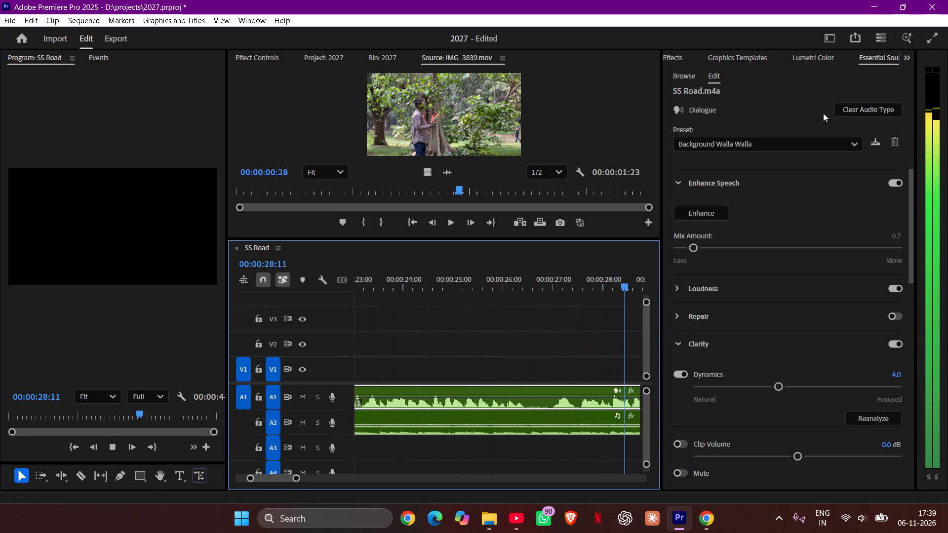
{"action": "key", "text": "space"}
Clear the Dialogue audio type from the SS Road.m4a voice clip.
{"action": "left_click", "coordinate": [862, 115]}
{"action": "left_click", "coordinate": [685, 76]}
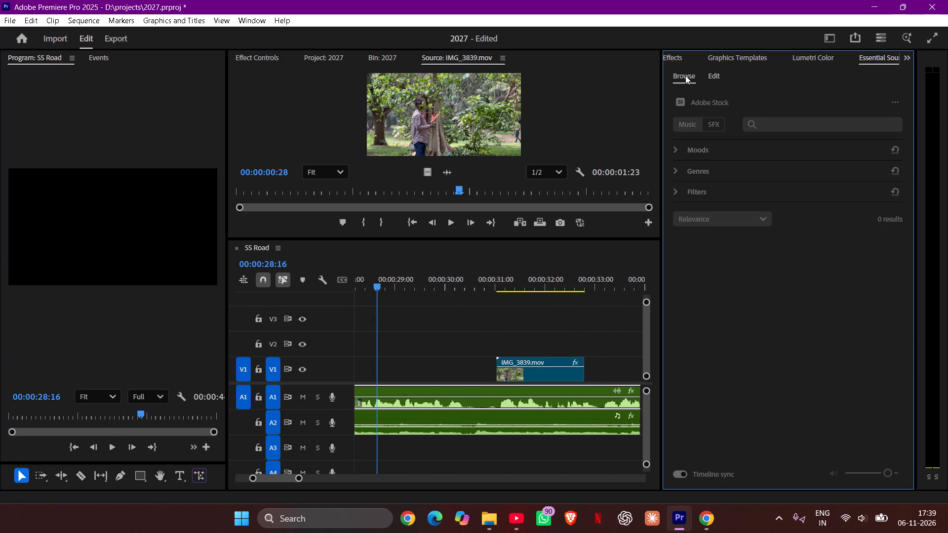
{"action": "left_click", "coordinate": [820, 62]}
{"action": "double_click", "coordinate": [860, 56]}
Assign the Dialogue audio type with the (Default) preset to the SS Road.m4a voice clip on A1.
{"action": "left_click", "coordinate": [416, 396]}
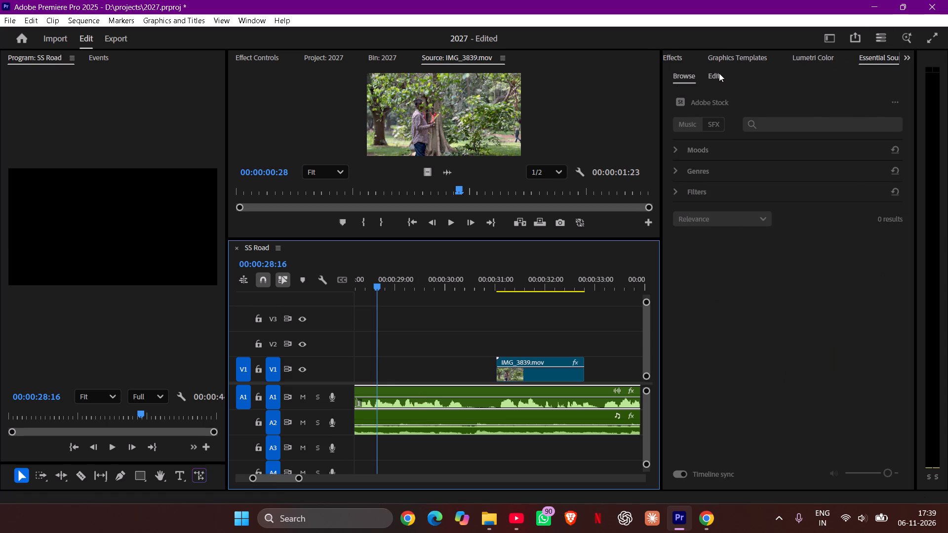
{"action": "left_click", "coordinate": [718, 75]}
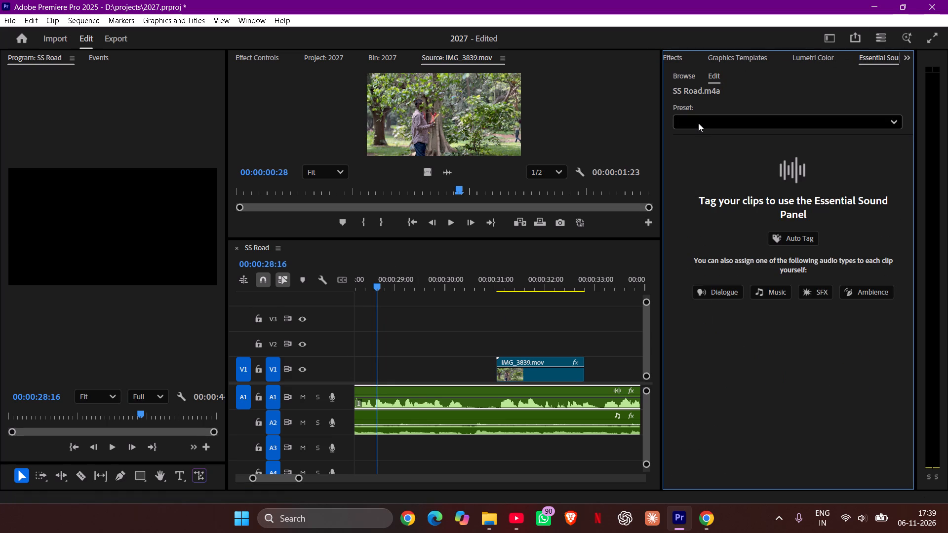
{"action": "left_click", "coordinate": [705, 95]}
{"action": "left_click", "coordinate": [709, 123]}
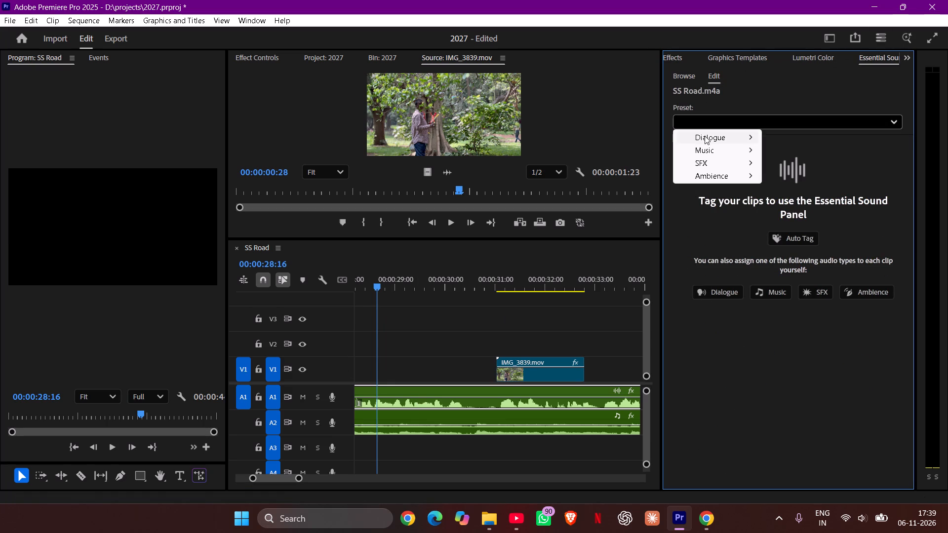
{"action": "left_click", "coordinate": [705, 136]}
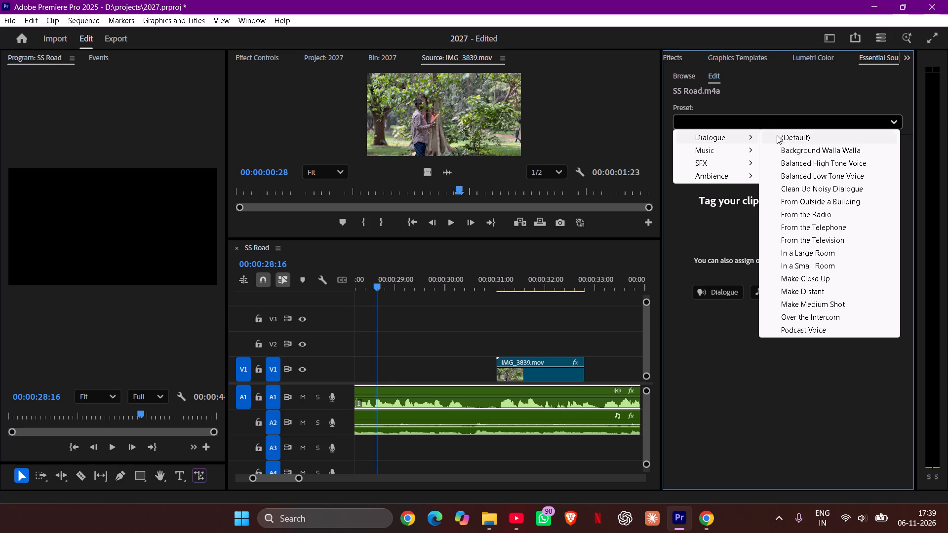
{"action": "left_click", "coordinate": [777, 135]}
Apply the Background Walla Walla preset to the SS Road.m4a dialogue clip and play it back to about 00:00:30:17.
{"action": "left_click", "coordinate": [741, 149]}
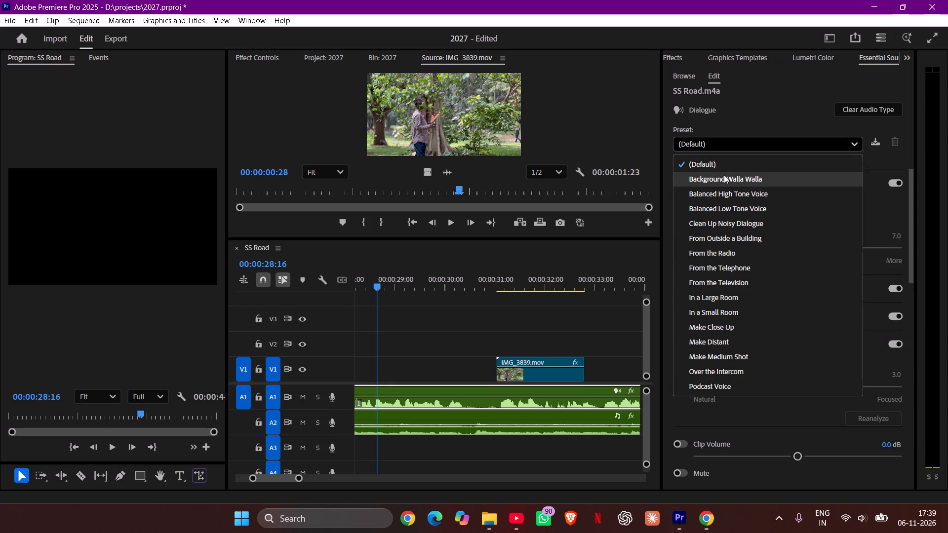
{"action": "left_click", "coordinate": [724, 175]}
{"action": "key", "text": "space"}
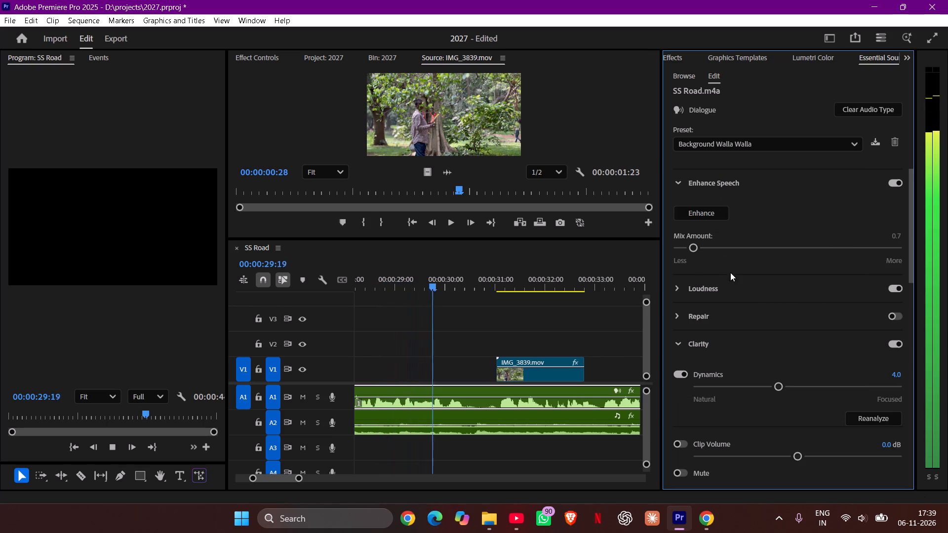